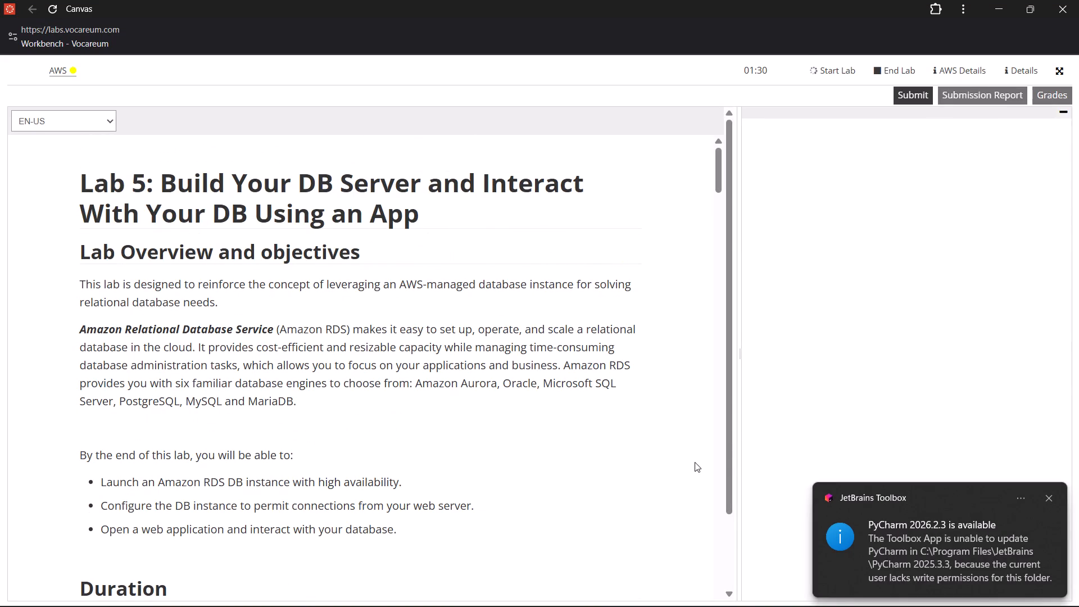
Dismiss the JetBrains Toolbox notification about the PyCharm update.
{"action": "left_click", "coordinate": [1049, 502]}
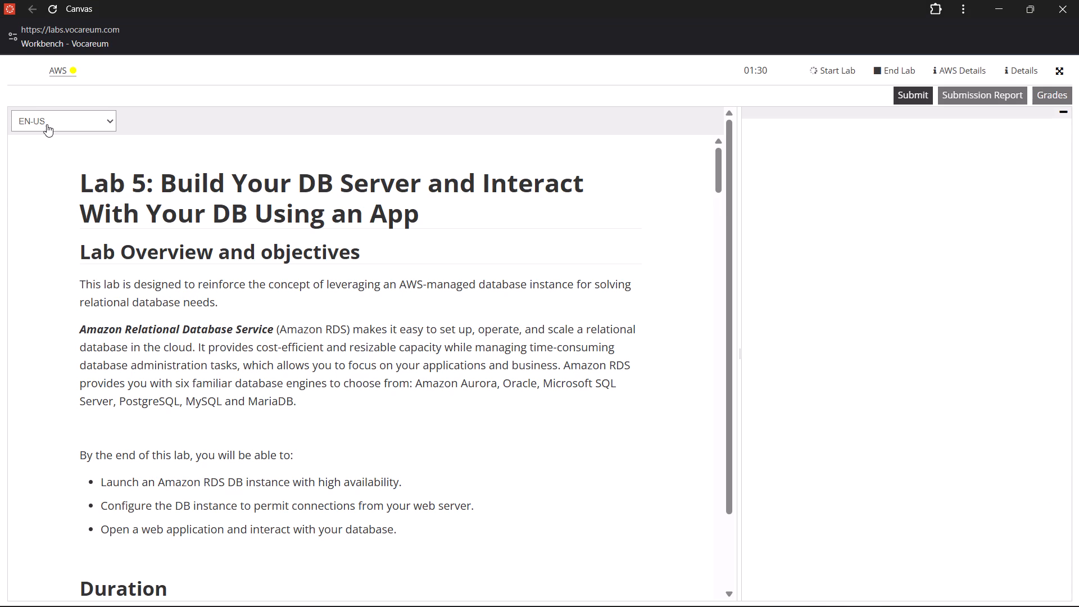
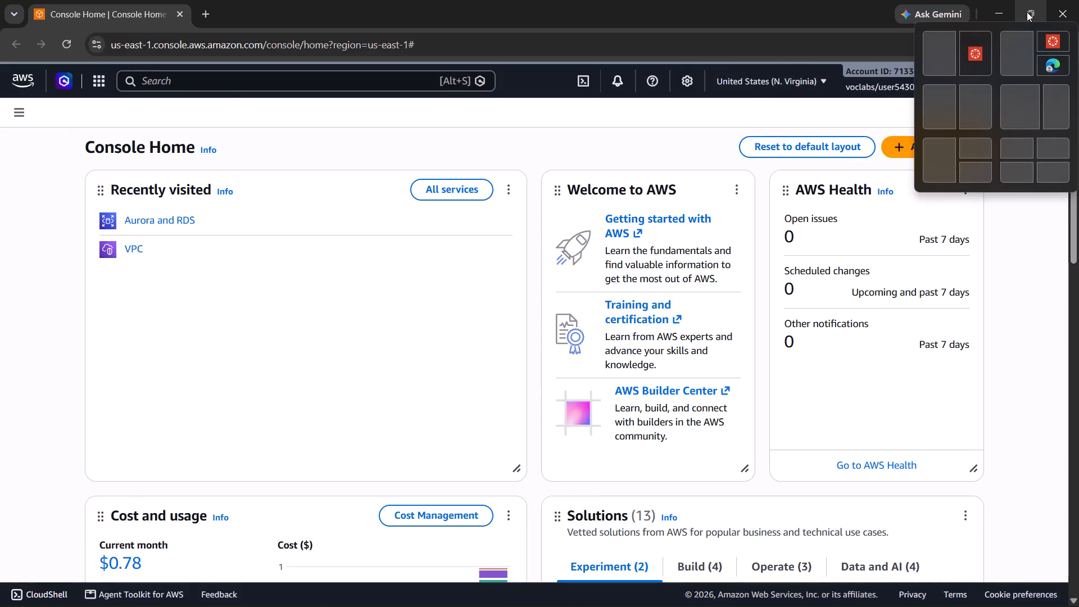
Arrange the AWS console and the lab page side by side, and widen the lab instructions area.
{"action": "left_click", "coordinate": [934, 59]}
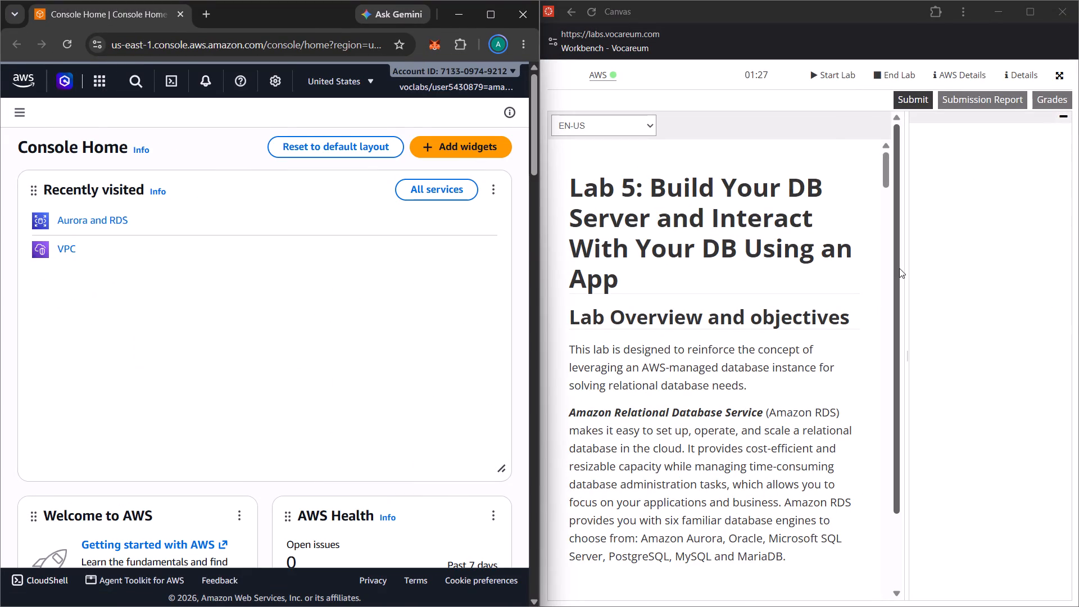
{"action": "left_click_drag", "start_coordinate": [907, 268], "coordinate": [991, 261]}
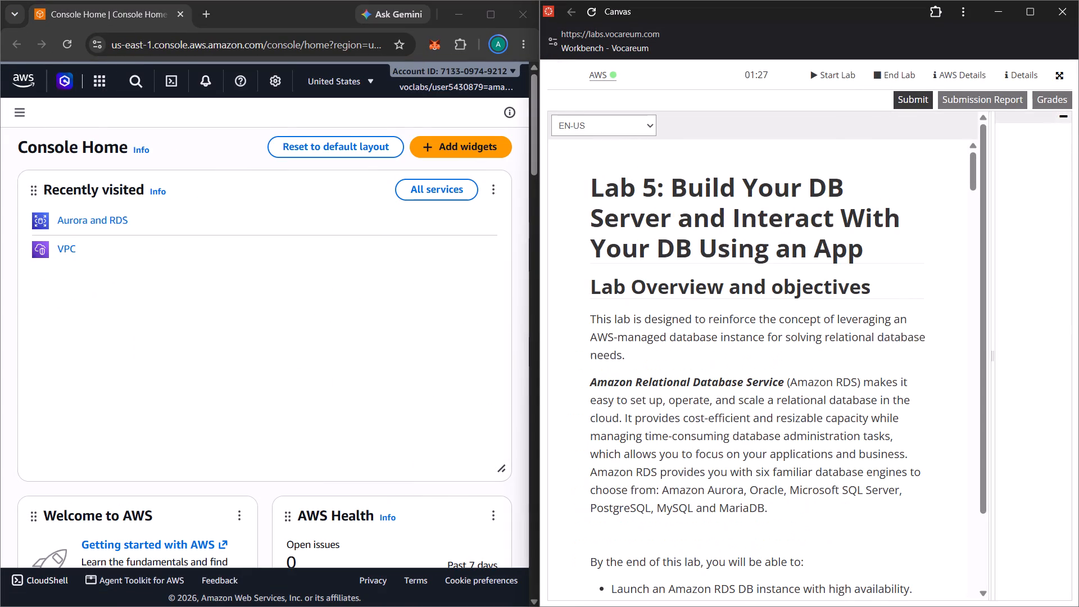
{"action": "left_click_drag", "start_coordinate": [991, 261], "coordinate": [1001, 260]}
Read the Lab 5 overview and objectives in the lab instructions.
{"action": "scroll", "coordinate": [785, 348], "scroll_direction": "down", "scroll_amount": 6}
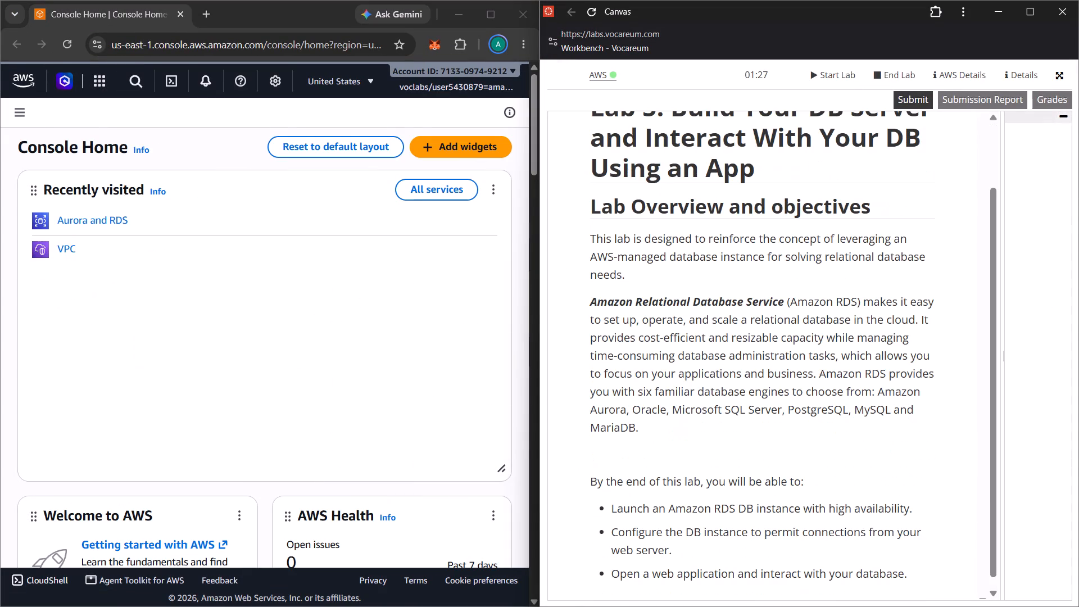
{"action": "scroll", "coordinate": [785, 348], "scroll_direction": "down", "scroll_amount": 2}
{"action": "scroll", "coordinate": [627, 376], "scroll_direction": "down", "scroll_amount": 4}
{"action": "scroll", "coordinate": [627, 376], "scroll_direction": "up", "scroll_amount": 6}
{"action": "scroll", "coordinate": [627, 376], "scroll_direction": "down", "scroll_amount": 2}
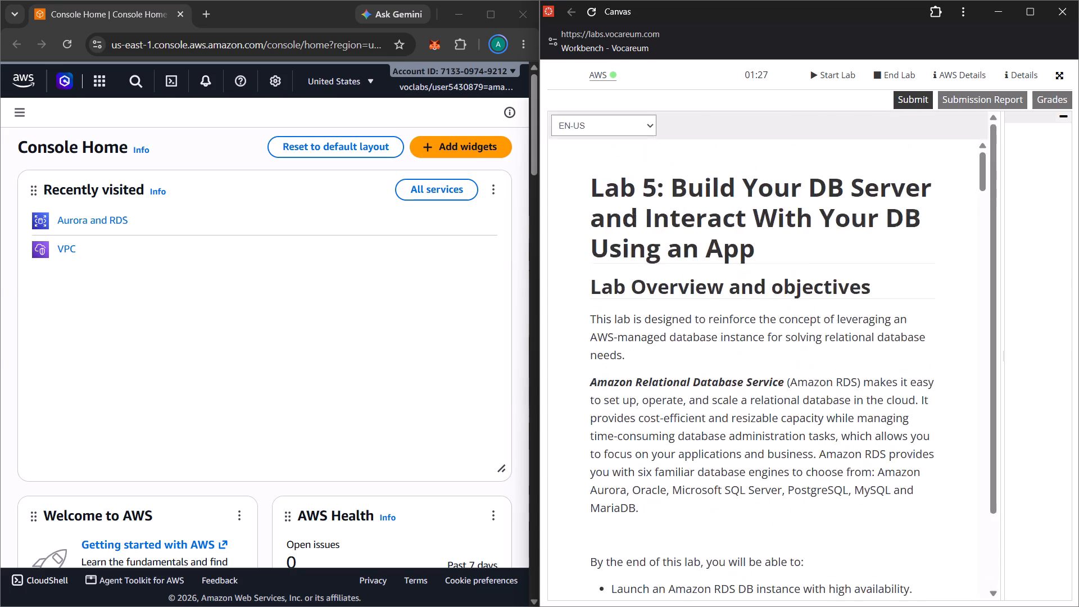
{"action": "scroll", "coordinate": [627, 376], "scroll_direction": "down", "scroll_amount": 4}
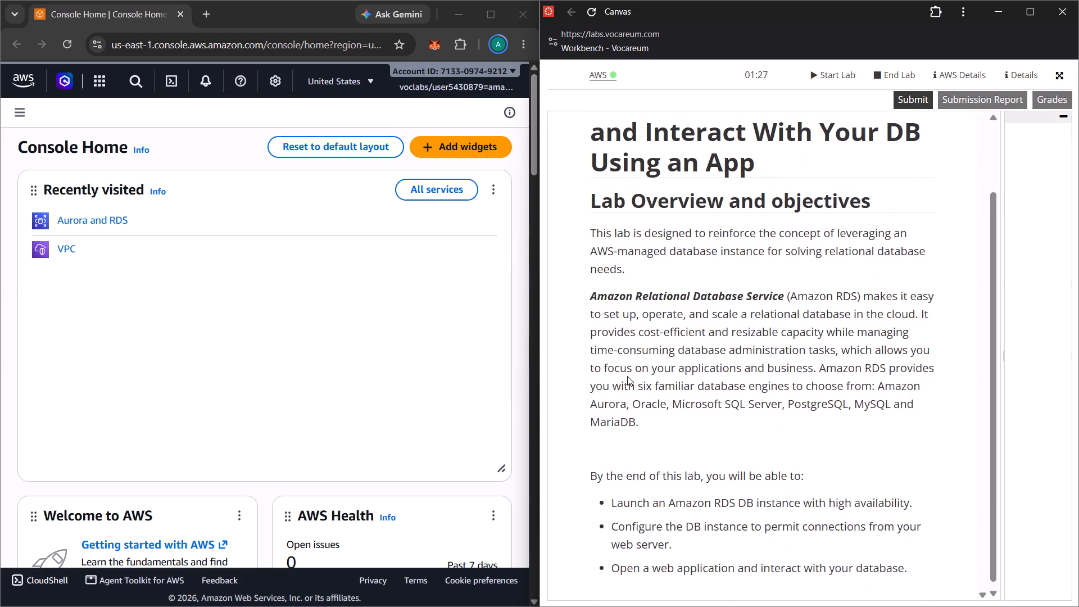
{"action": "scroll", "coordinate": [627, 376], "scroll_direction": "down", "scroll_amount": 4}
{"action": "scroll", "coordinate": [627, 376], "scroll_direction": "up", "scroll_amount": 4}
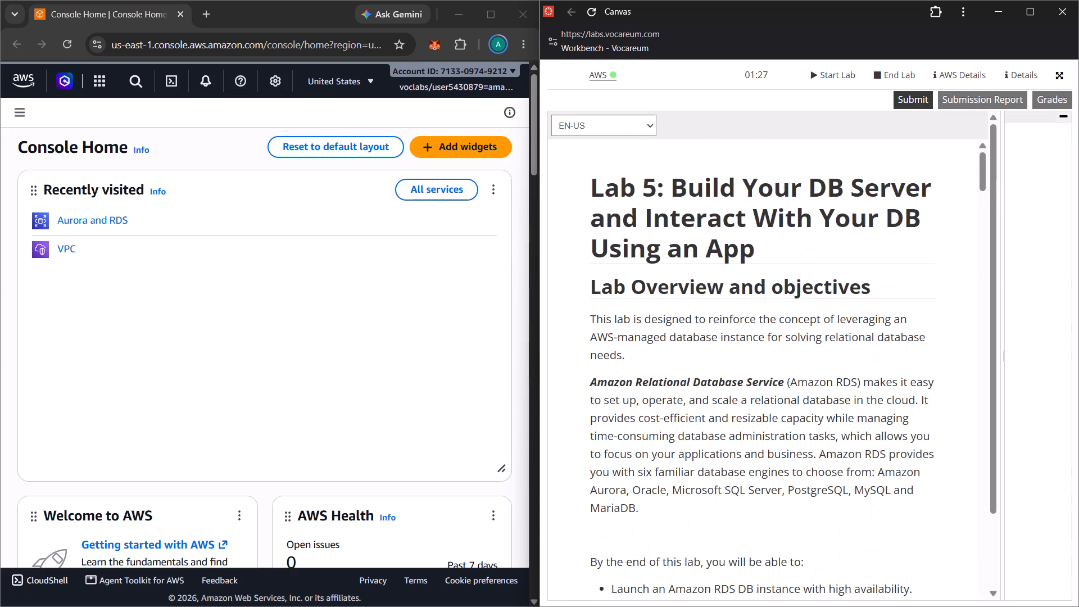
{"action": "scroll", "coordinate": [935, 191], "scroll_direction": "down", "scroll_amount": 10}
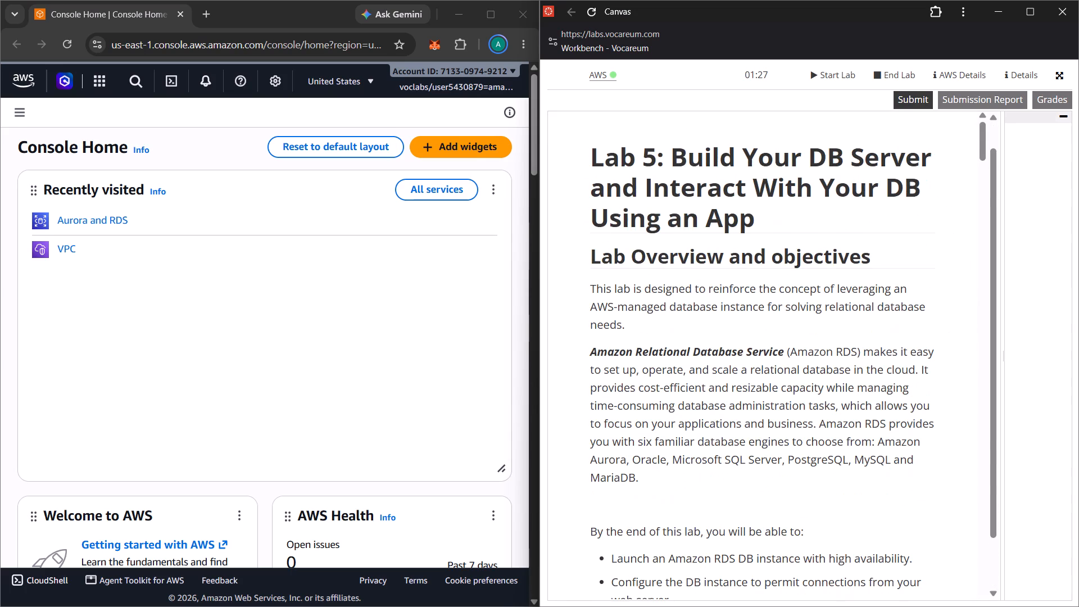
{"action": "scroll", "coordinate": [935, 191], "scroll_direction": "down", "scroll_amount": 8}
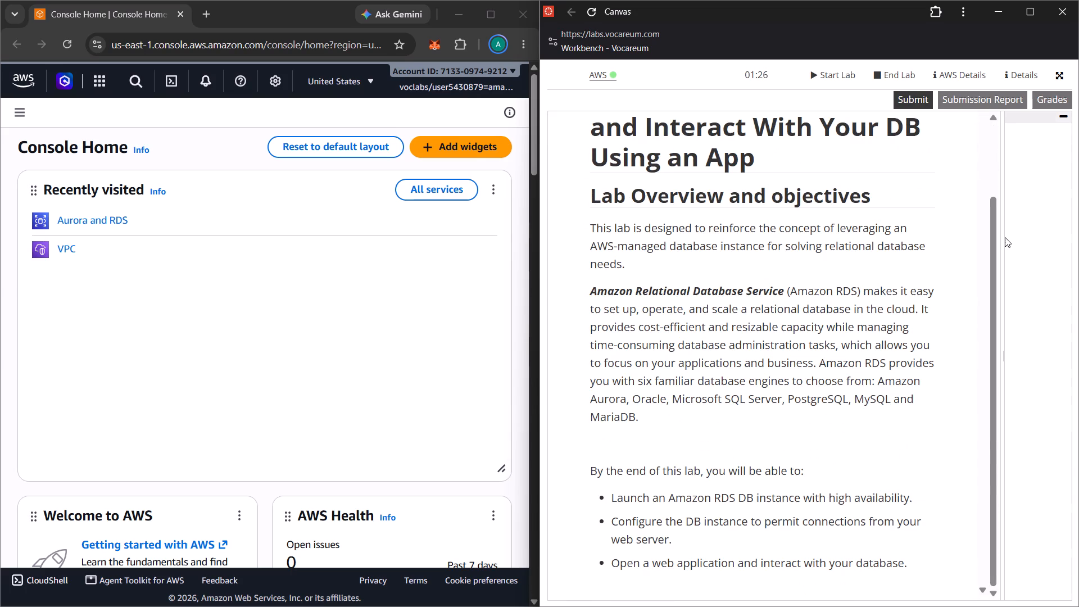
Widen the lab instructions area further beside the empty pane.
{"action": "left_click", "coordinate": [1005, 237]}
{"action": "left_click_drag", "start_coordinate": [1003, 238], "coordinate": [1078, 225]}
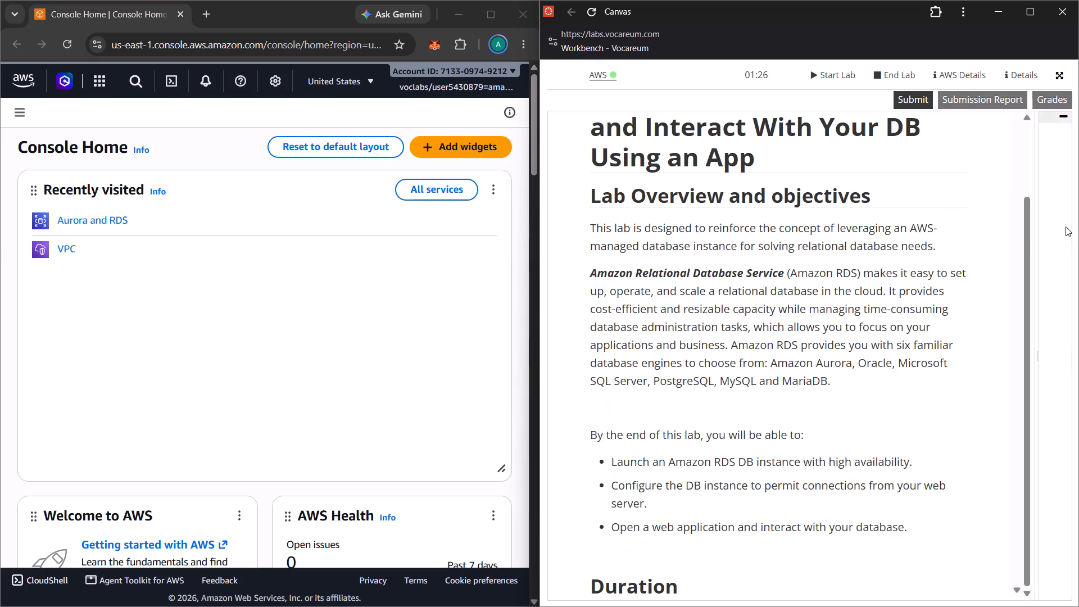
Review the lab instructions, including the infrastructure diagrams, and find Task 1 on creating a security group for the RDS DB instance.
{"action": "scroll", "coordinate": [945, 256], "scroll_direction": "down", "scroll_amount": 3}
{"action": "scroll", "coordinate": [945, 256], "scroll_direction": "up", "scroll_amount": 8}
{"action": "scroll", "coordinate": [945, 256], "scroll_direction": "down", "scroll_amount": 4}
{"action": "scroll", "coordinate": [945, 256], "scroll_direction": "up", "scroll_amount": 6}
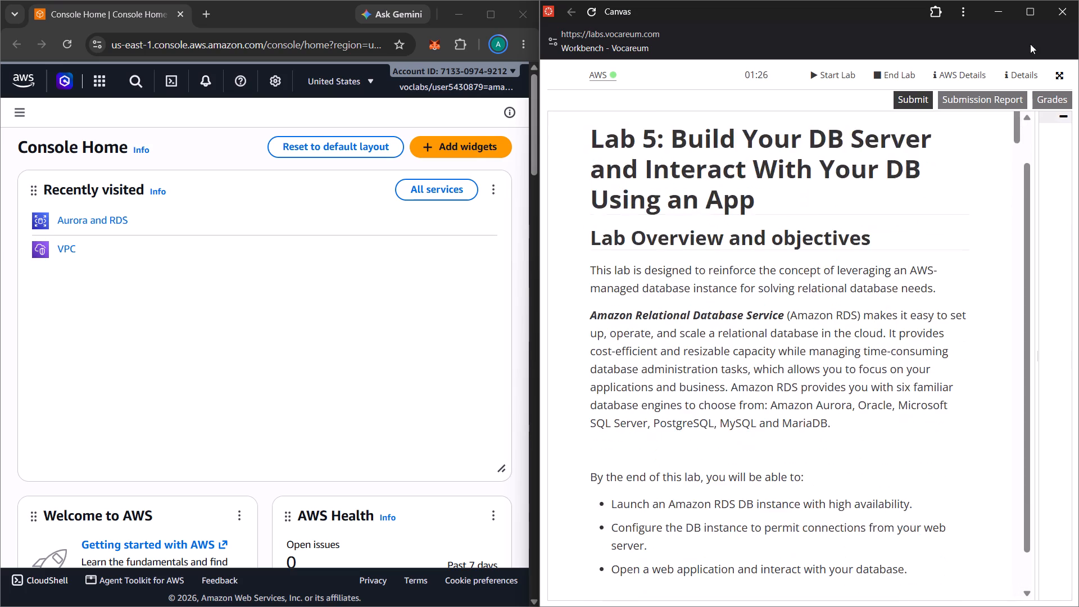
{"action": "left_click", "coordinate": [1029, 10]}
{"action": "scroll", "coordinate": [390, 321], "scroll_direction": "down", "scroll_amount": 8}
{"action": "scroll", "coordinate": [390, 321], "scroll_direction": "up", "scroll_amount": 3}
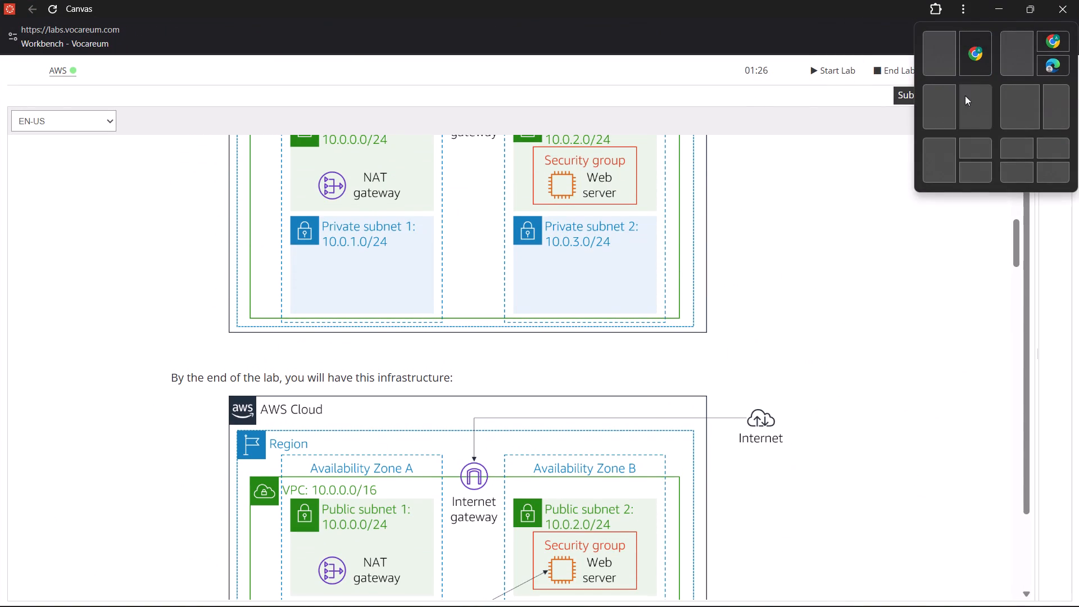
{"action": "left_click", "coordinate": [969, 103]}
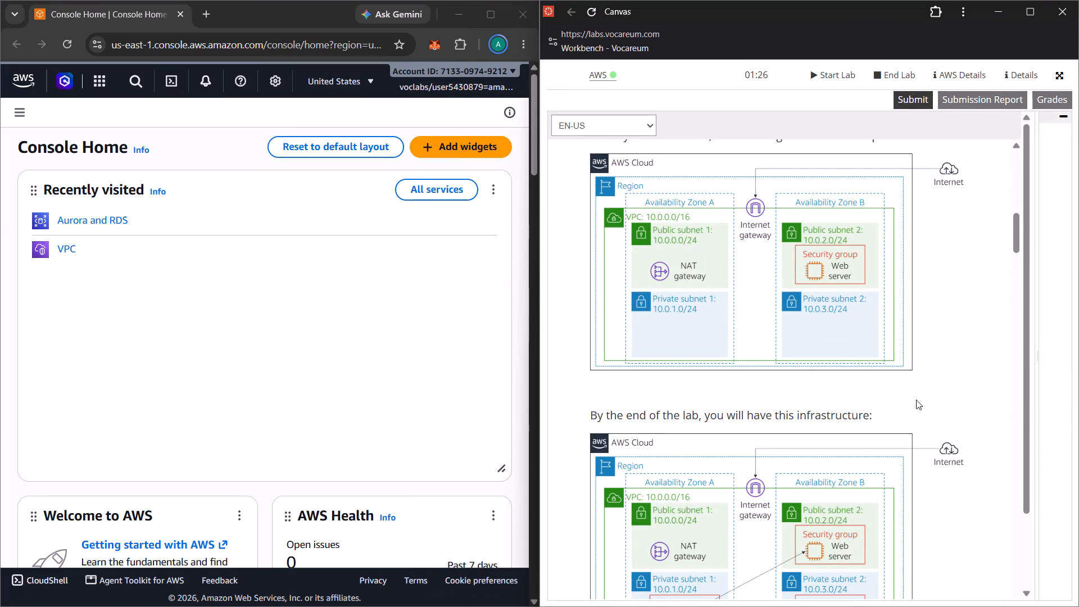
{"action": "scroll", "coordinate": [840, 394], "scroll_direction": "up", "scroll_amount": 2}
{"action": "scroll", "coordinate": [840, 394], "scroll_direction": "down", "scroll_amount": 1}
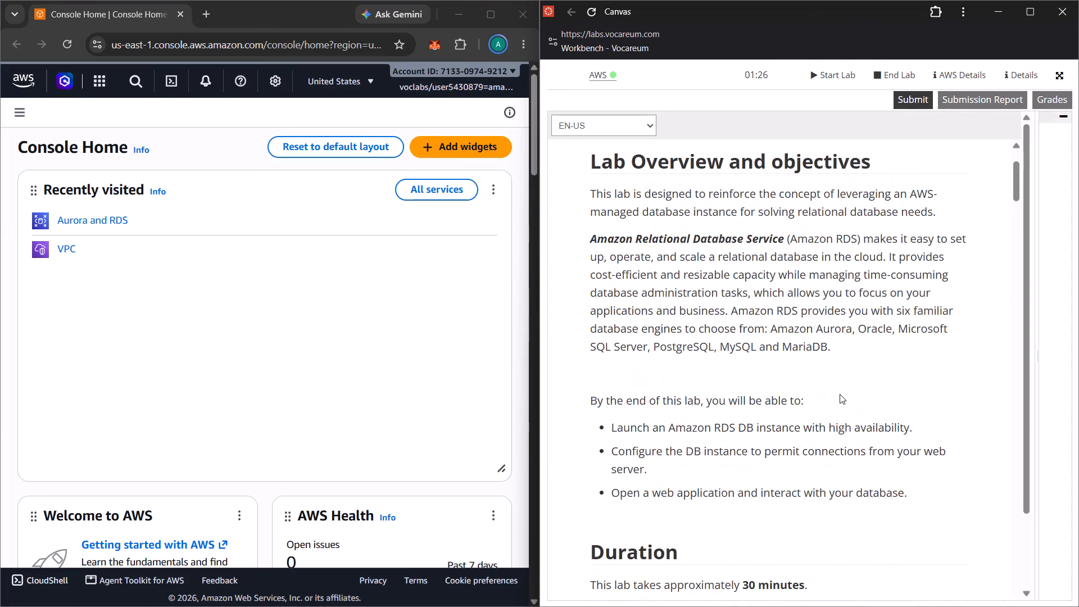
{"action": "scroll", "coordinate": [840, 394], "scroll_direction": "down", "scroll_amount": 4}
{"action": "scroll", "coordinate": [840, 394], "scroll_direction": "up", "scroll_amount": 1}
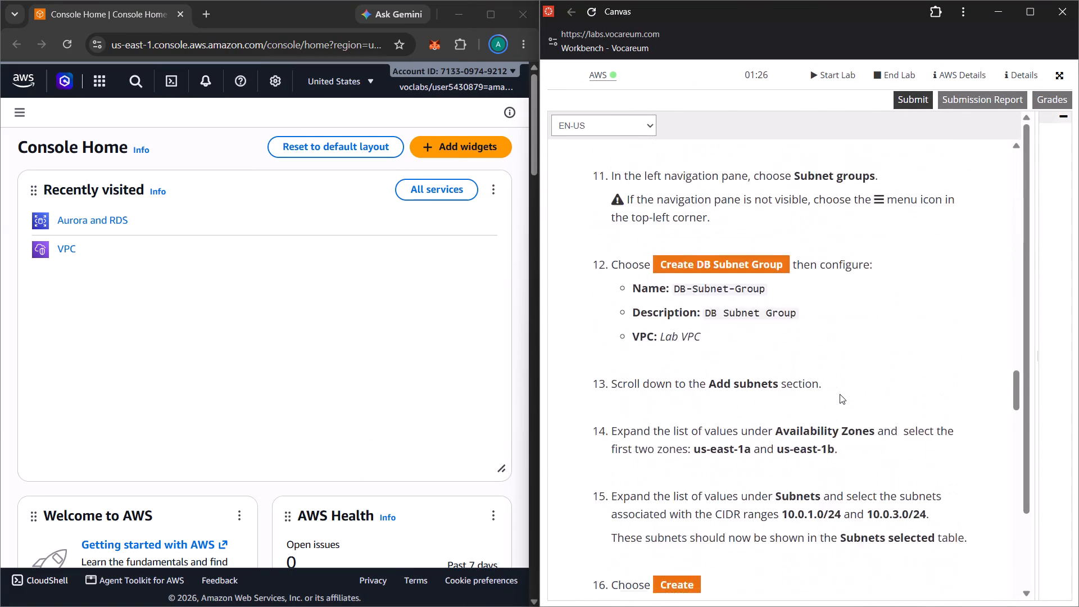
{"action": "scroll", "coordinate": [840, 394], "scroll_direction": "up", "scroll_amount": 6}
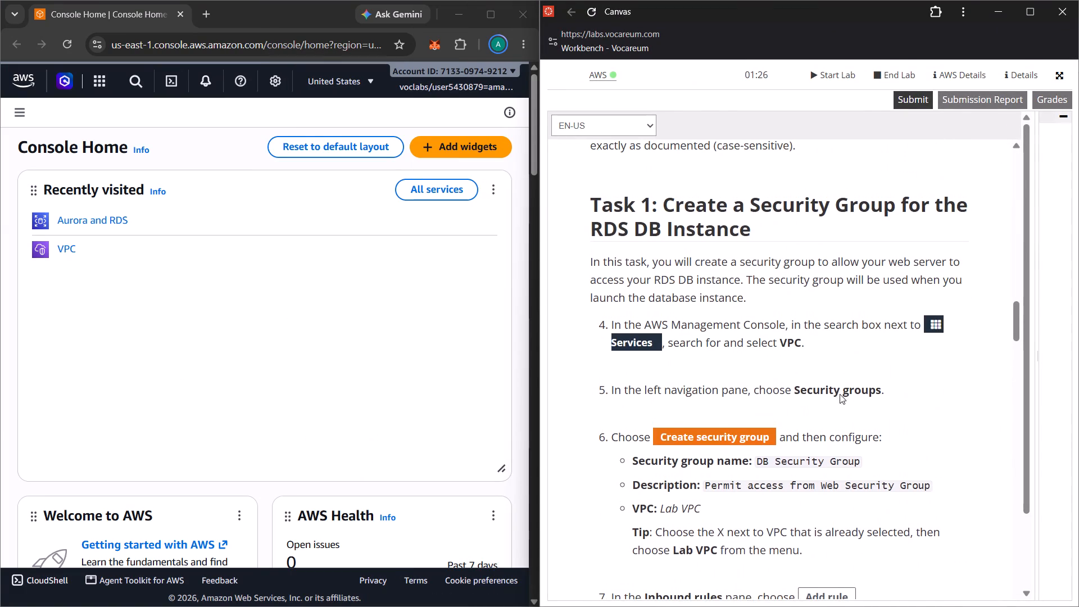
{"action": "scroll", "coordinate": [840, 394], "scroll_direction": "up", "scroll_amount": 1}
Search the AWS console for vpc and open the VPC service.
{"action": "left_click", "coordinate": [92, 88]}
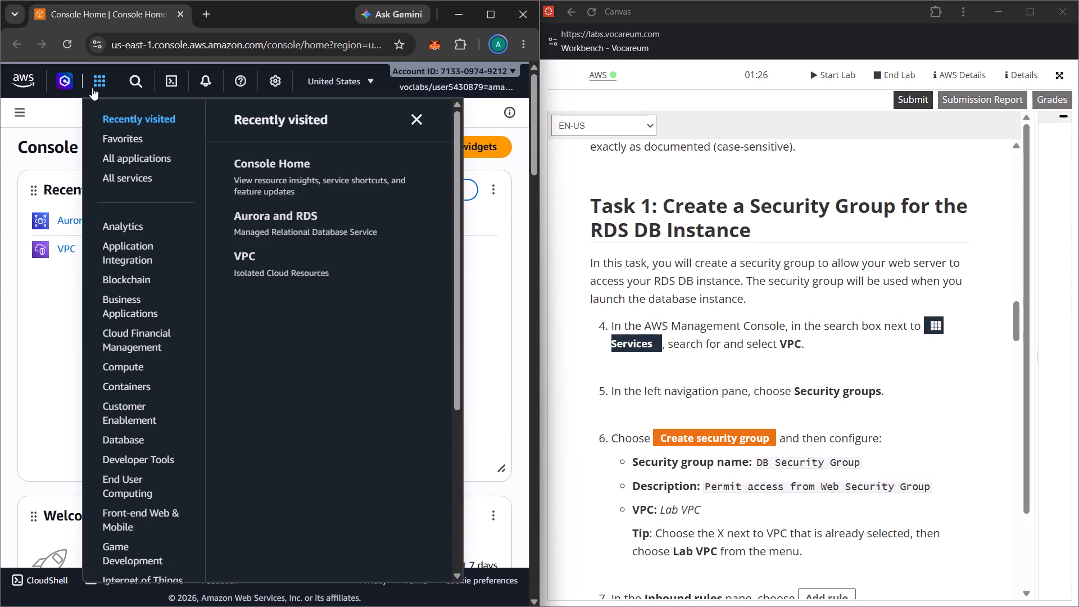
{"action": "left_click", "coordinate": [132, 78]}
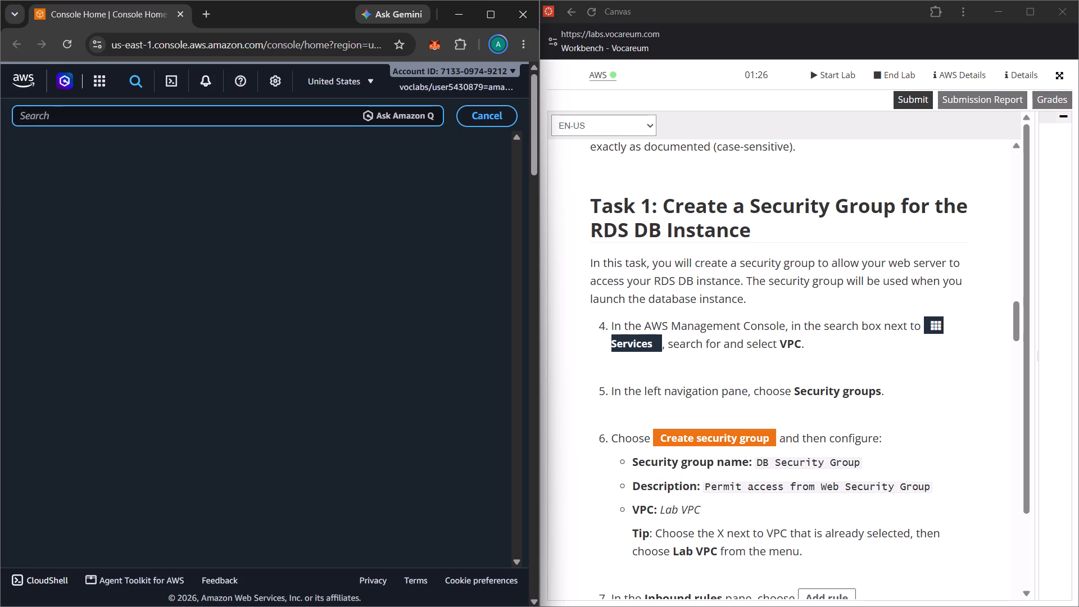
{"action": "type", "text": "vpc"}
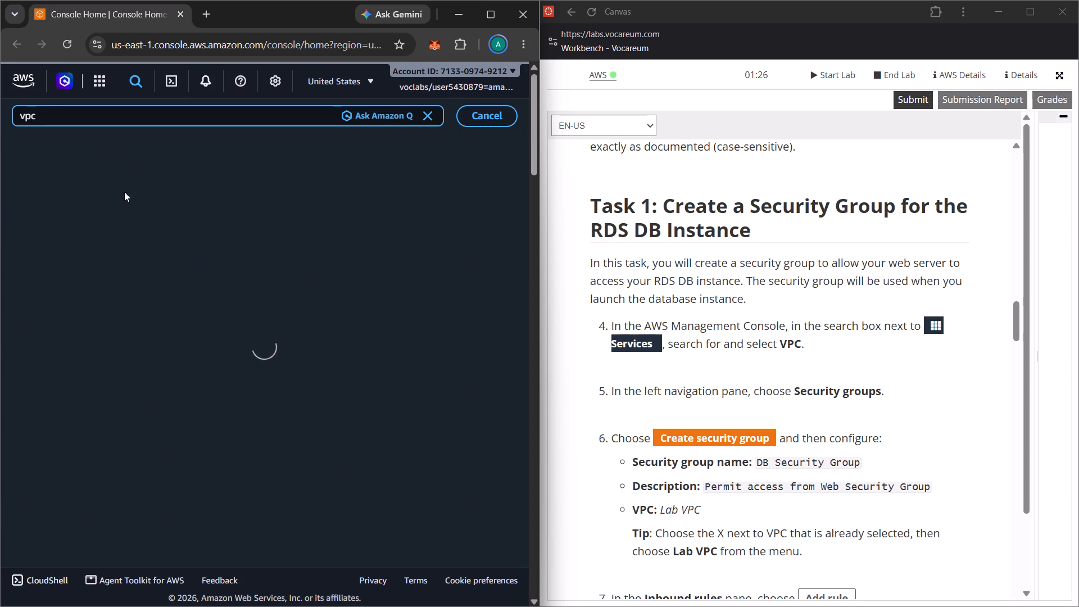
{"action": "left_click", "coordinate": [66, 208]}
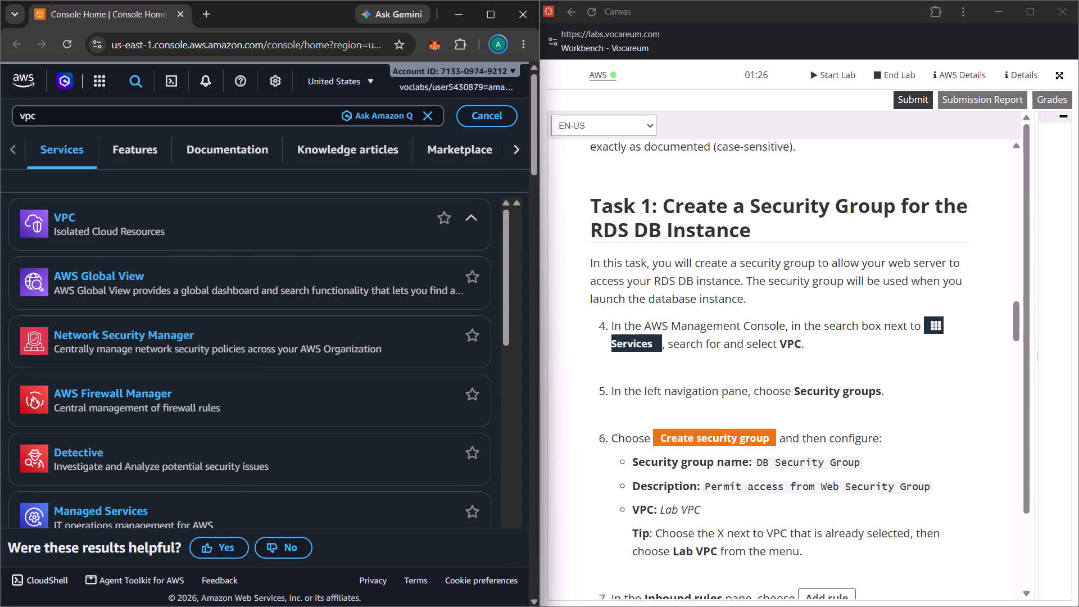
{"action": "left_click", "coordinate": [65, 217]}
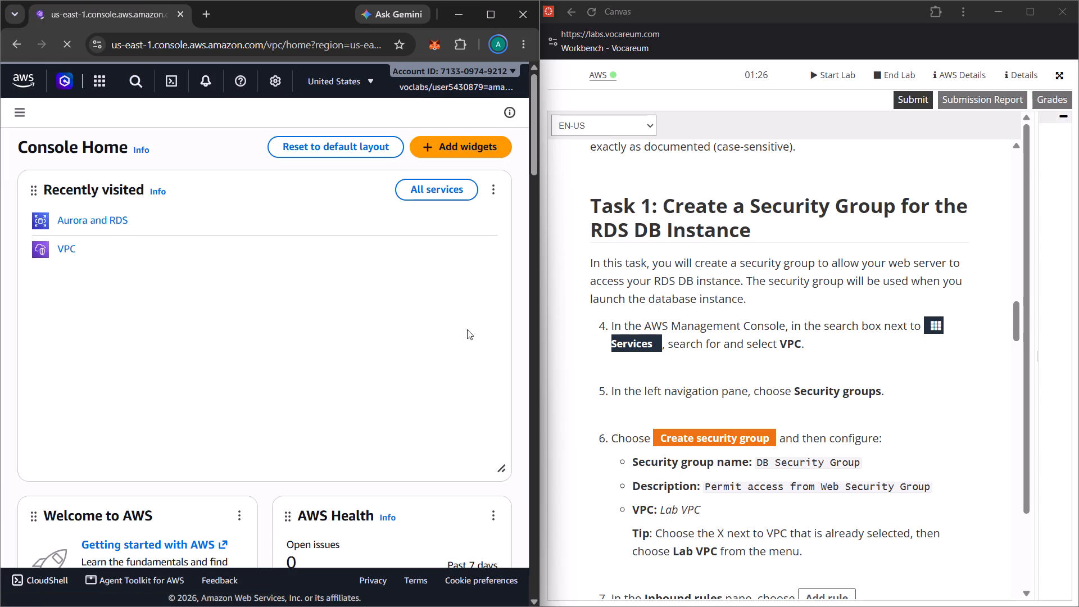
Open the Security groups page of the VPC service.
{"action": "scroll", "coordinate": [801, 417], "scroll_direction": "down", "scroll_amount": 1}
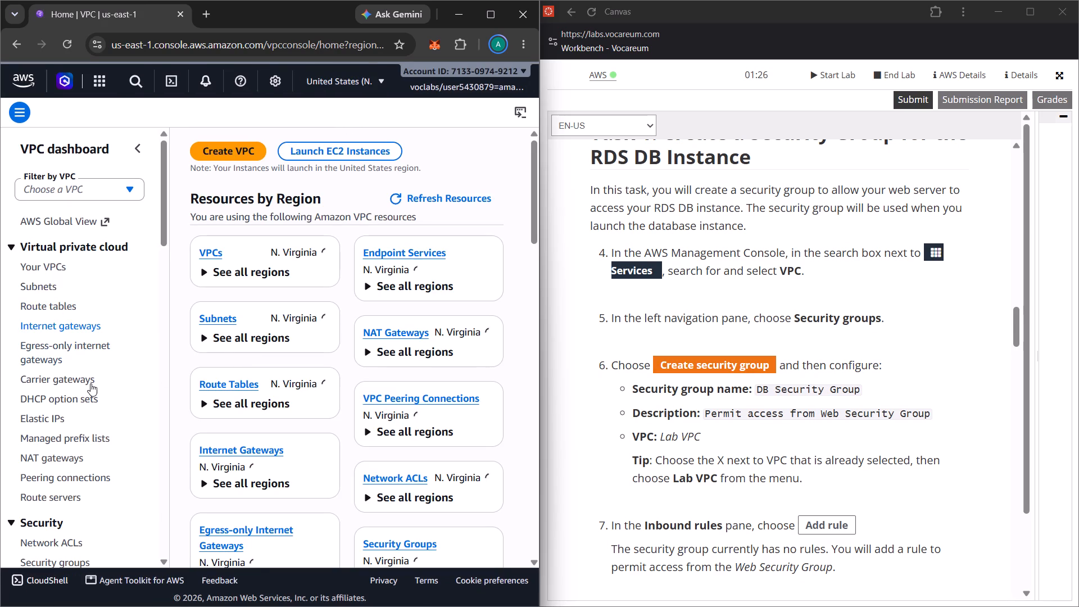
{"action": "scroll", "coordinate": [90, 383], "scroll_direction": "down", "scroll_amount": 2}
{"action": "left_click", "coordinate": [66, 478]}
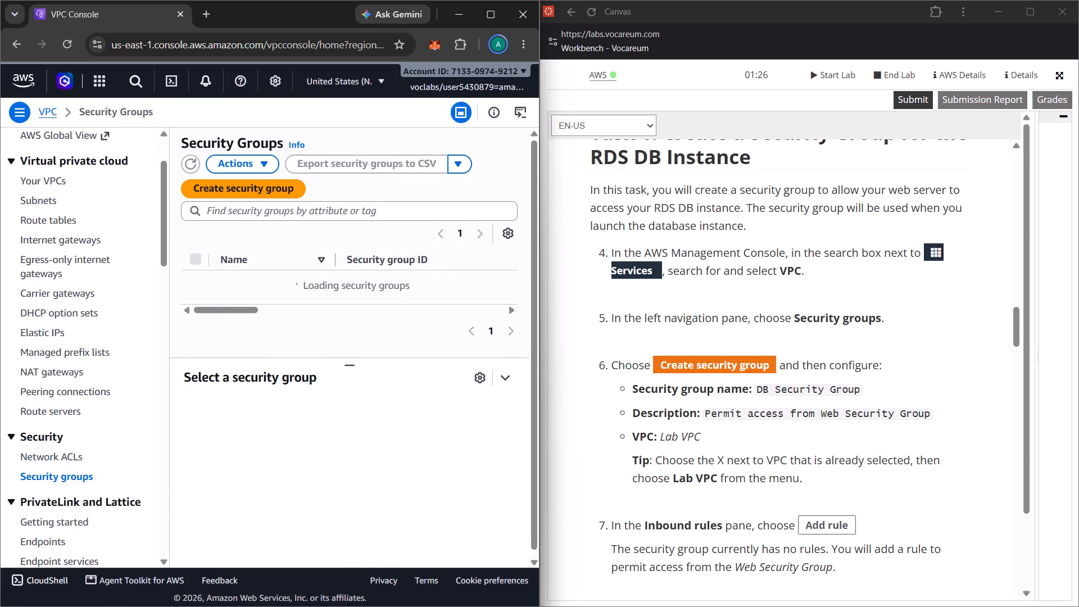
Start a new security group and name it DB Security Group, copying the name from the lab instructions.
{"action": "left_click", "coordinate": [246, 191]}
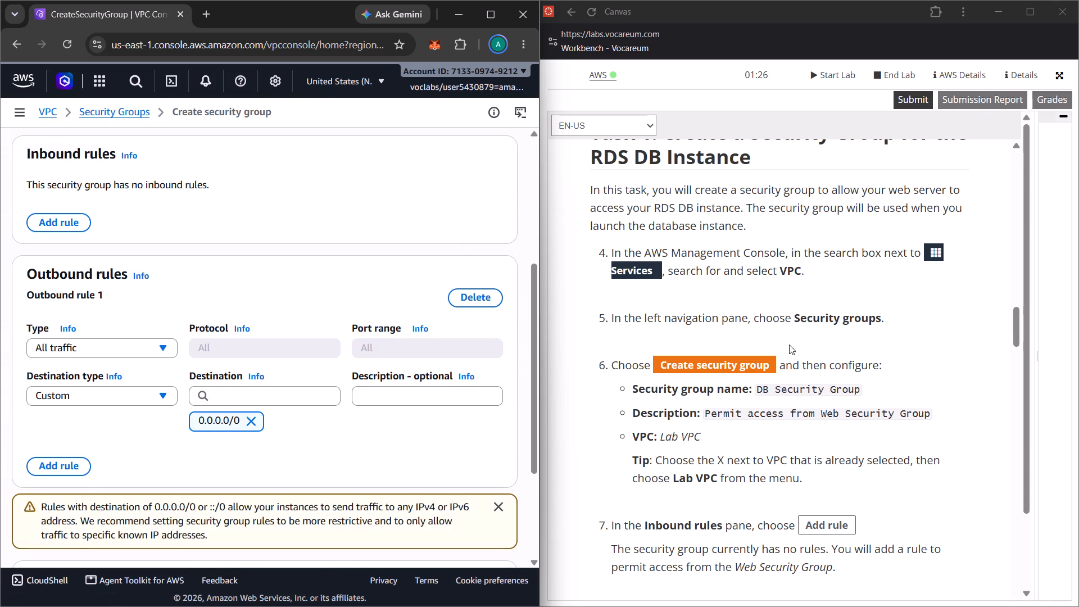
{"action": "scroll", "coordinate": [459, 442], "scroll_direction": "up", "scroll_amount": 5}
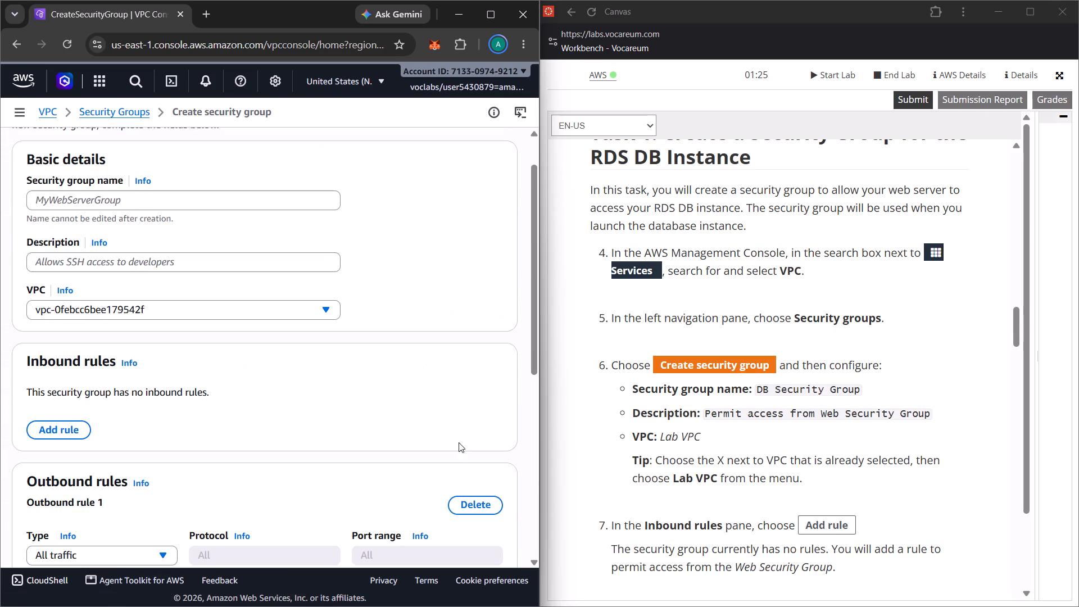
{"action": "scroll", "coordinate": [459, 442], "scroll_direction": "up", "scroll_amount": 1}
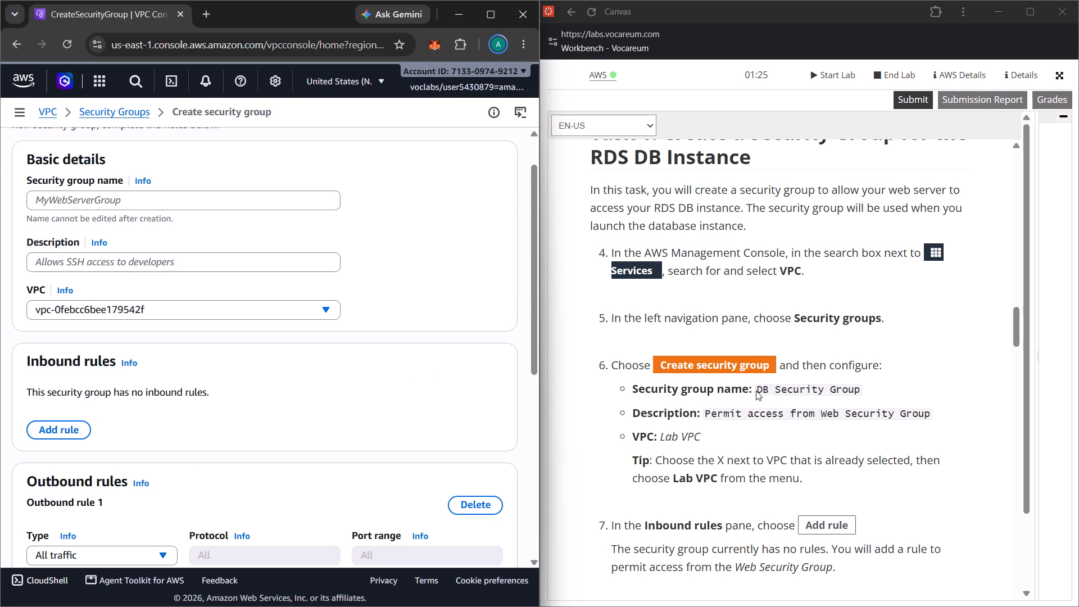
{"action": "left_click", "coordinate": [756, 389]}
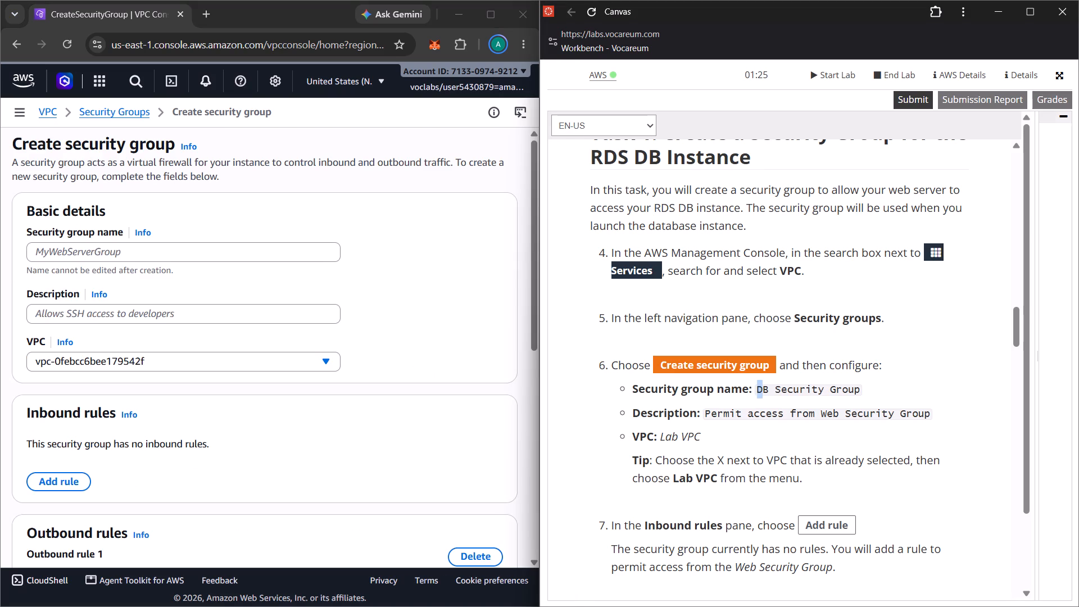
{"action": "left_click", "coordinate": [759, 388]}
{"action": "left_click", "coordinate": [756, 389]}
{"action": "left_click_drag", "start_coordinate": [757, 389], "coordinate": [904, 380]}
{"action": "key", "text": "ctrl+c"}
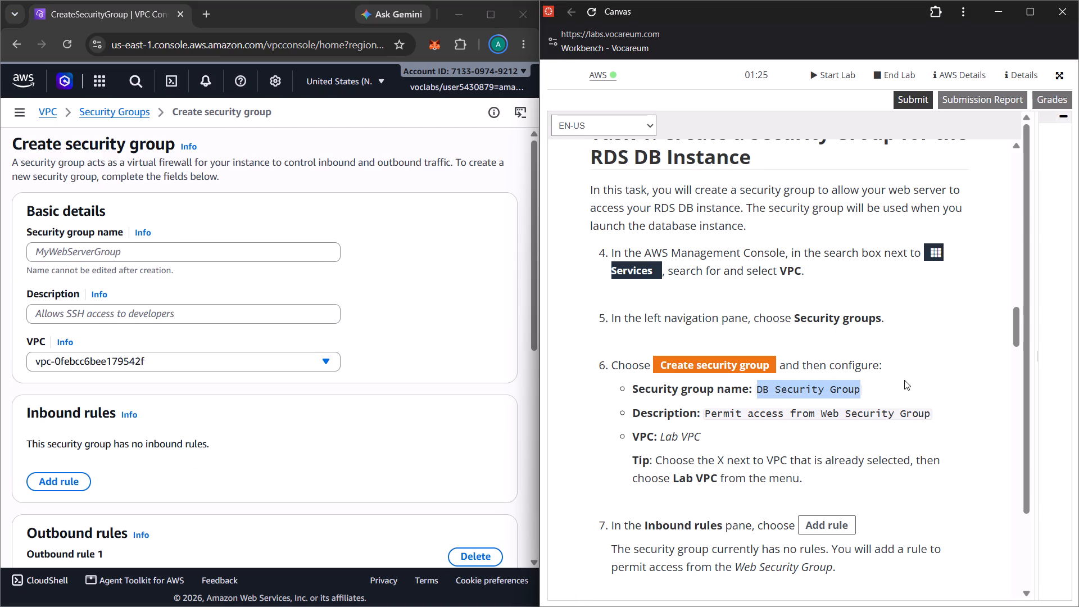
{"action": "left_click", "coordinate": [238, 255]}
{"action": "key", "text": "ctrl+v"}
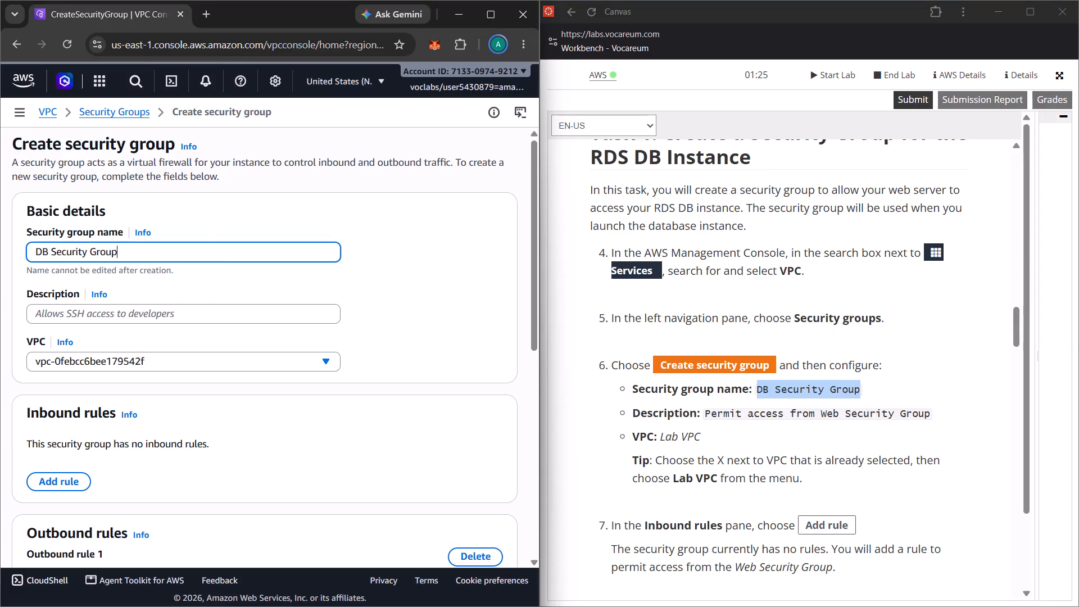
Set the security group's description to "Permit access from Web Security Group", copied from the lab instructions.
{"action": "left_click_drag", "start_coordinate": [706, 410], "coordinate": [949, 419]}
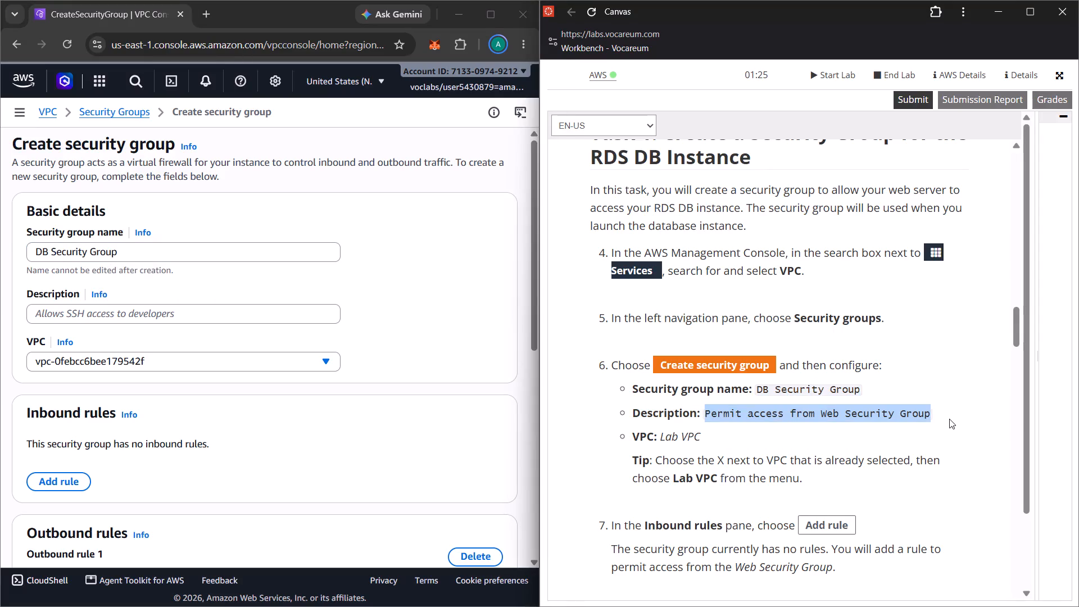
{"action": "key", "text": "ctrl+c"}
{"action": "left_click", "coordinate": [210, 313]}
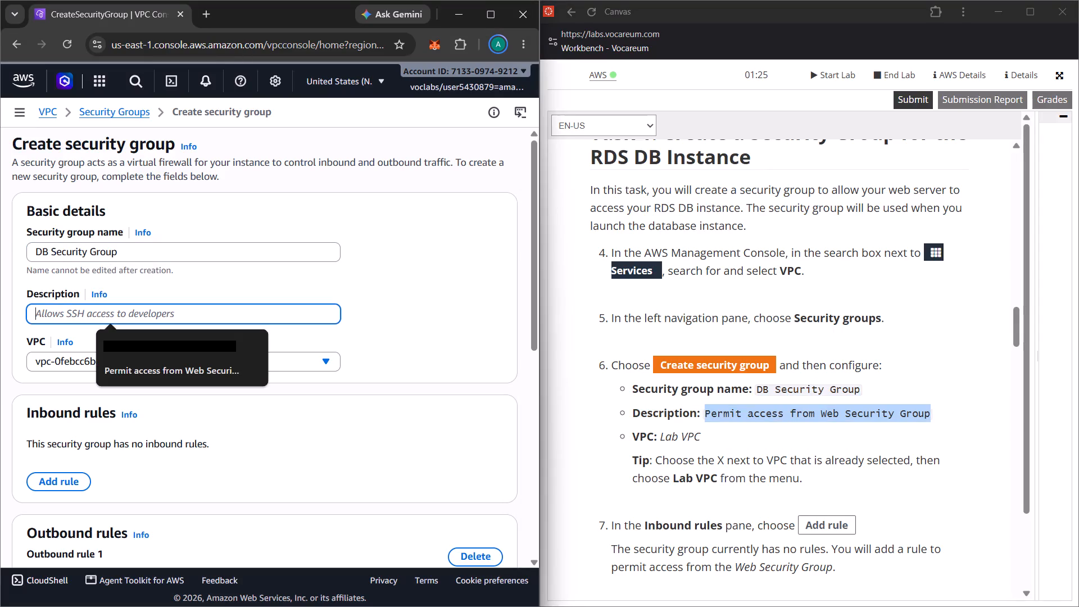
{"action": "key", "text": "ctrl+v"}
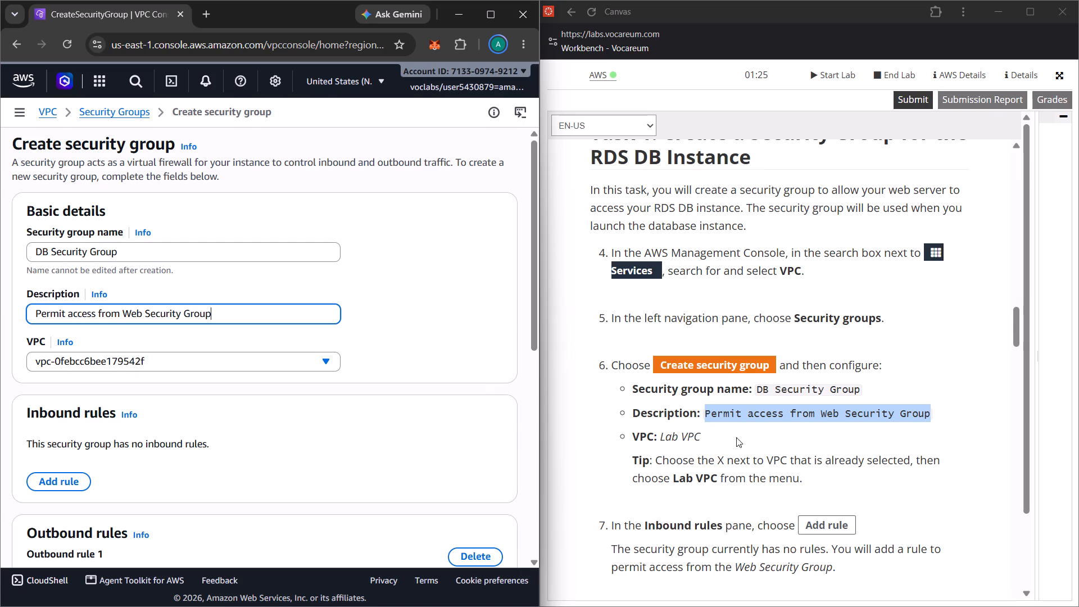
Set the new security group's VPC to Lab VPC.
{"action": "left_click", "coordinate": [259, 366]}
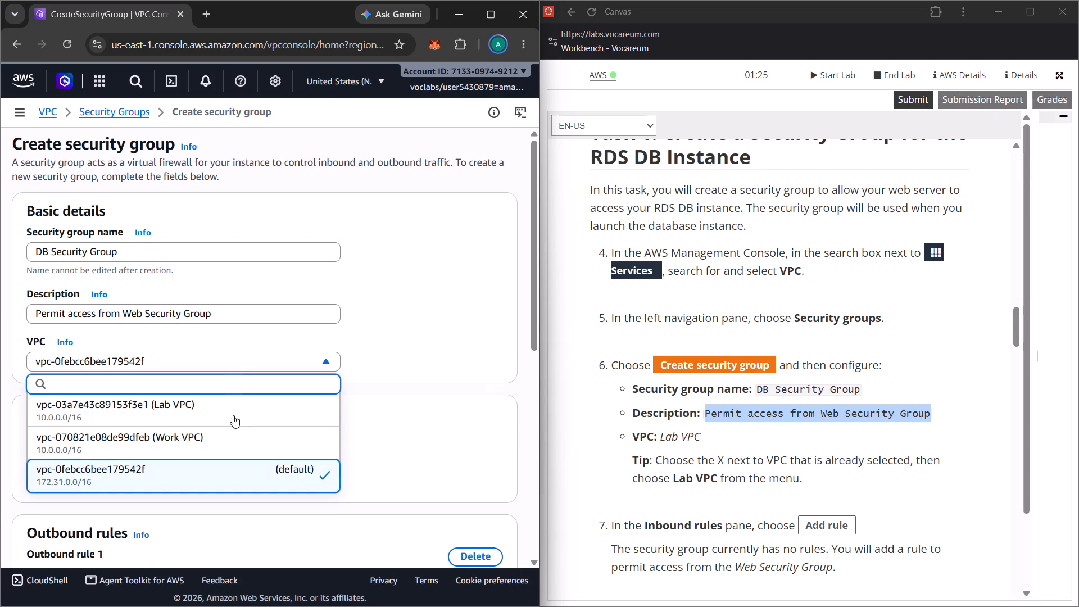
{"action": "left_click", "coordinate": [241, 405]}
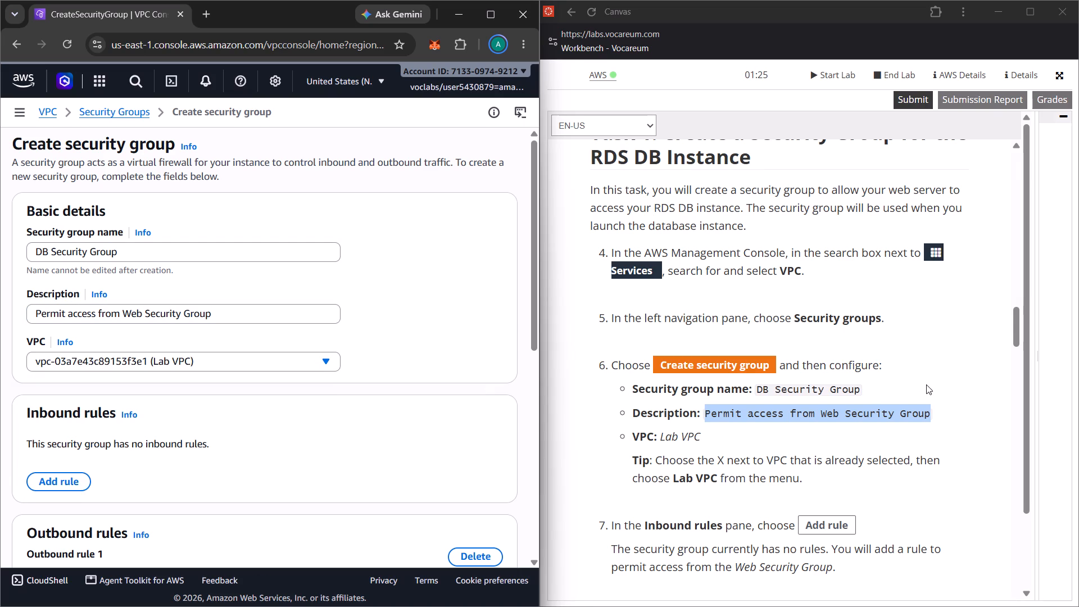
Add an inbound rule to the security group with Web Security Group as its custom source.
{"action": "left_click", "coordinate": [926, 384]}
{"action": "scroll", "coordinate": [797, 458], "scroll_direction": "down", "scroll_amount": 2}
{"action": "scroll", "coordinate": [246, 440], "scroll_direction": "down", "scroll_amount": 1}
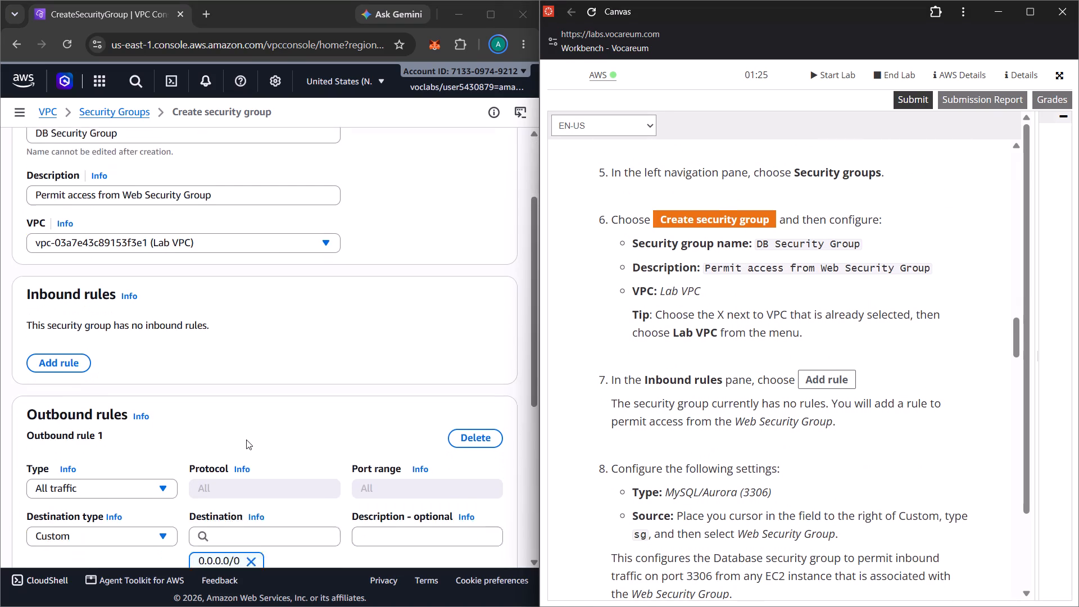
{"action": "scroll", "coordinate": [246, 440], "scroll_direction": "down", "scroll_amount": 1}
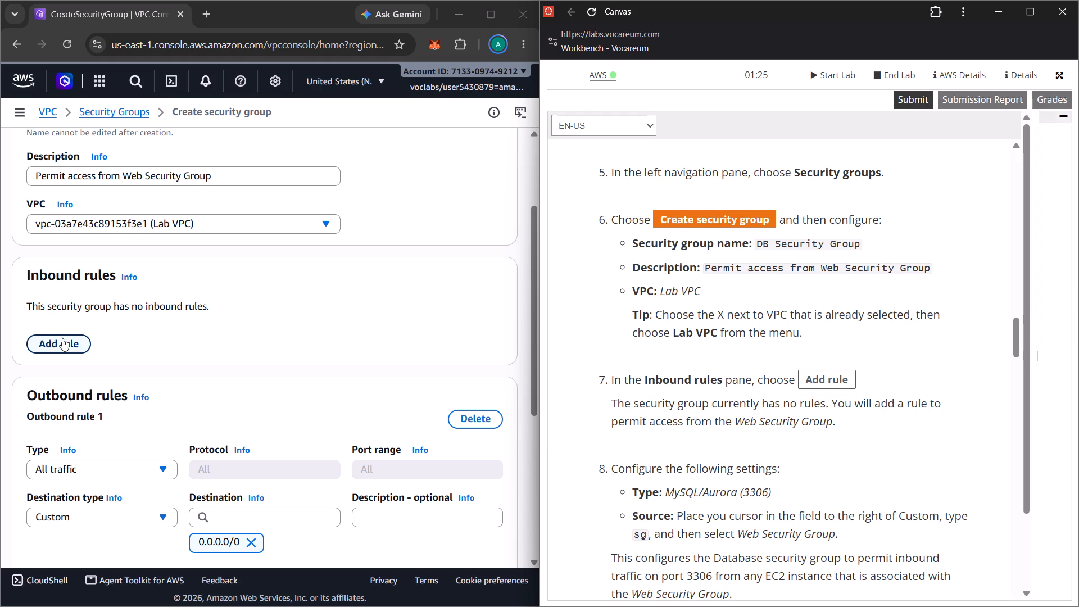
{"action": "left_click", "coordinate": [61, 342]}
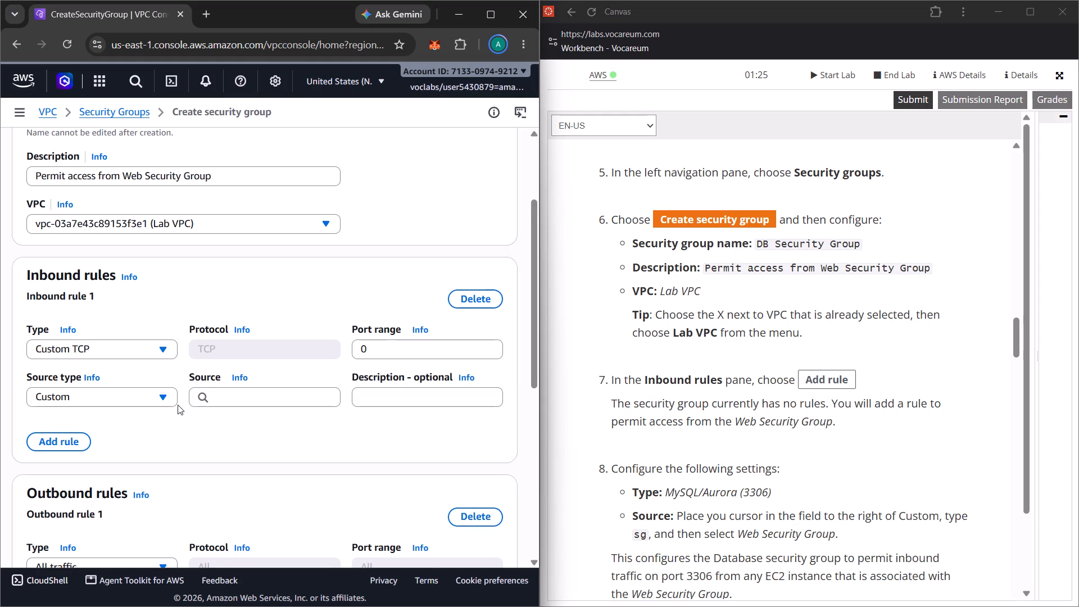
{"action": "scroll", "coordinate": [178, 405], "scroll_direction": "down", "scroll_amount": 1}
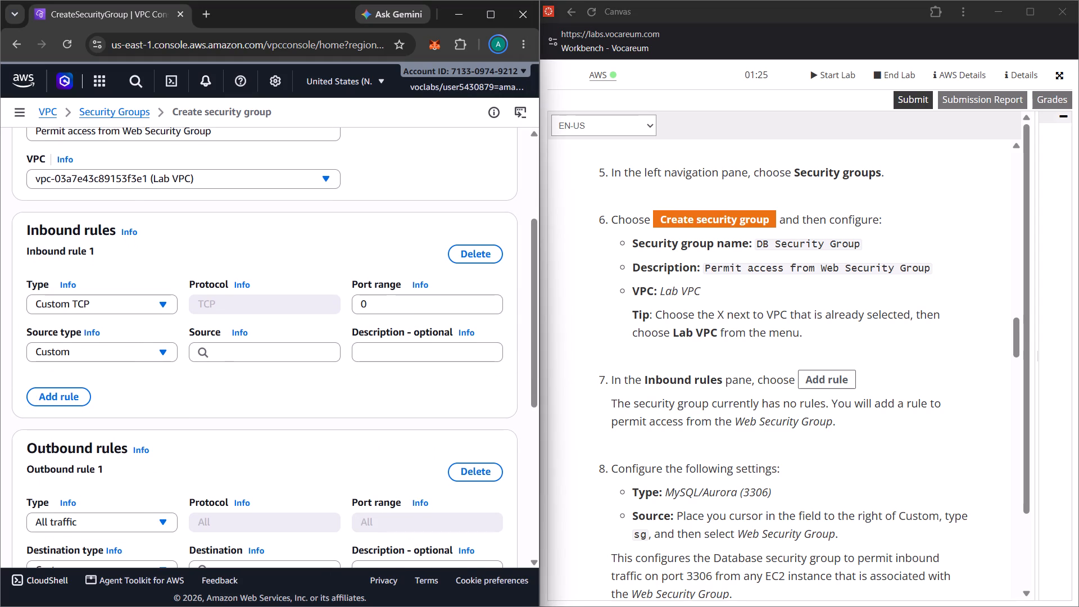
{"action": "left_click", "coordinate": [256, 351]}
{"action": "scroll", "coordinate": [248, 450], "scroll_direction": "down", "scroll_amount": 2}
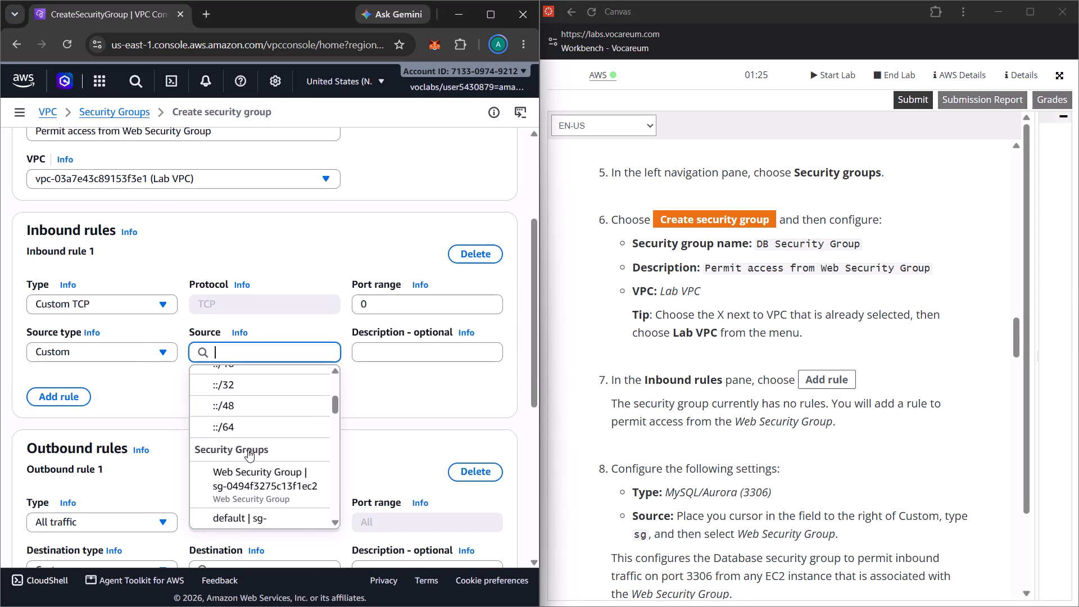
{"action": "scroll", "coordinate": [248, 450], "scroll_direction": "down", "scroll_amount": 1}
{"action": "left_click", "coordinate": [250, 472]}
Check the inbound and outbound rule settings of the security group against steps 7 to 9 of the lab instructions.
{"action": "scroll", "coordinate": [369, 414], "scroll_direction": "down", "scroll_amount": 1}
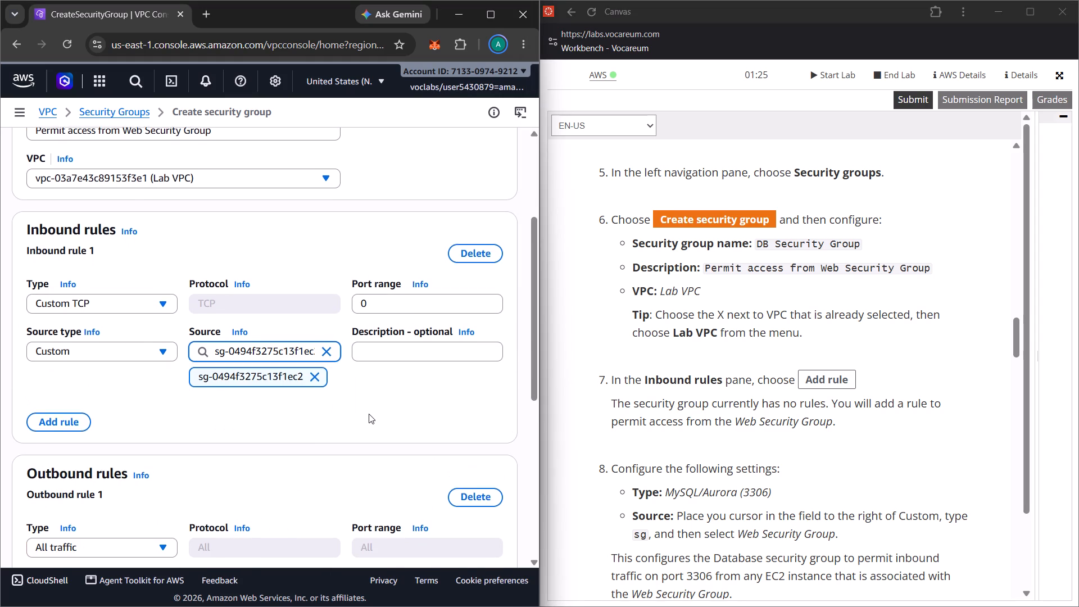
{"action": "scroll", "coordinate": [369, 414], "scroll_direction": "down", "scroll_amount": 1}
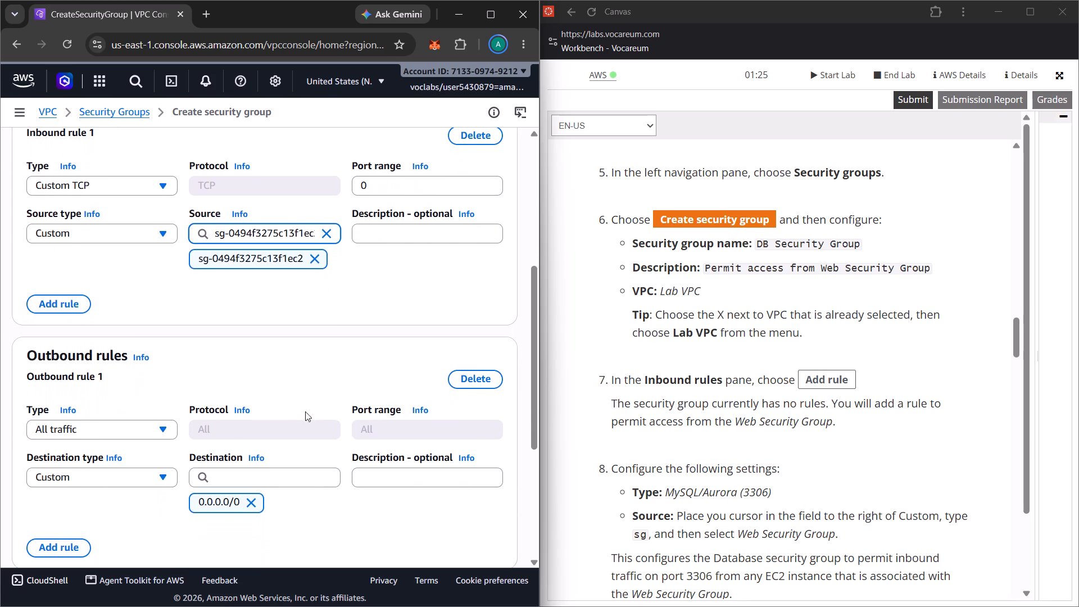
{"action": "scroll", "coordinate": [291, 411], "scroll_direction": "down", "scroll_amount": 1}
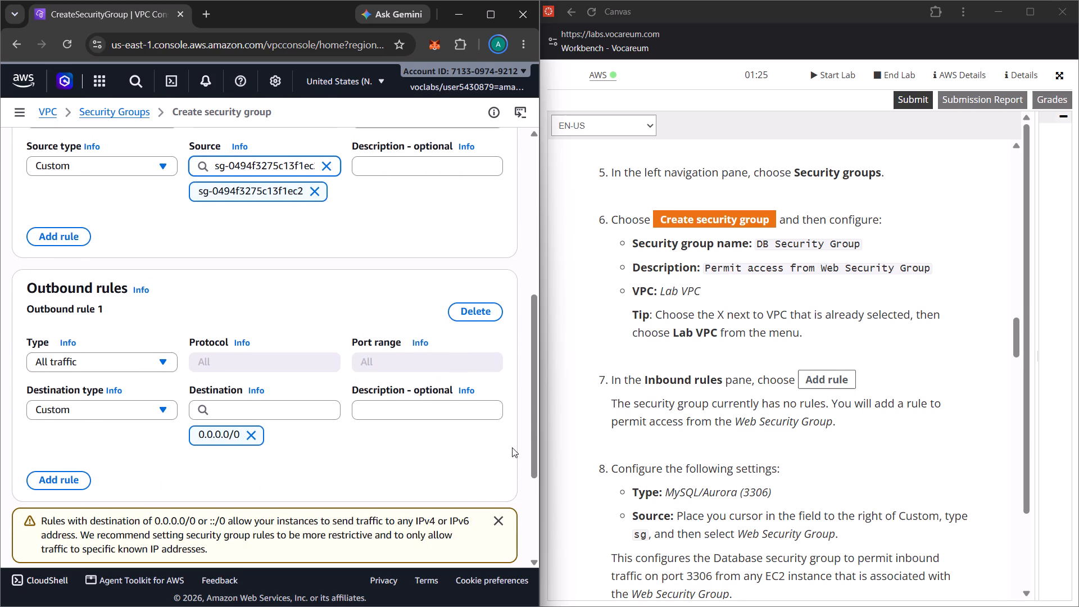
{"action": "scroll", "coordinate": [634, 456], "scroll_direction": "down", "scroll_amount": 3}
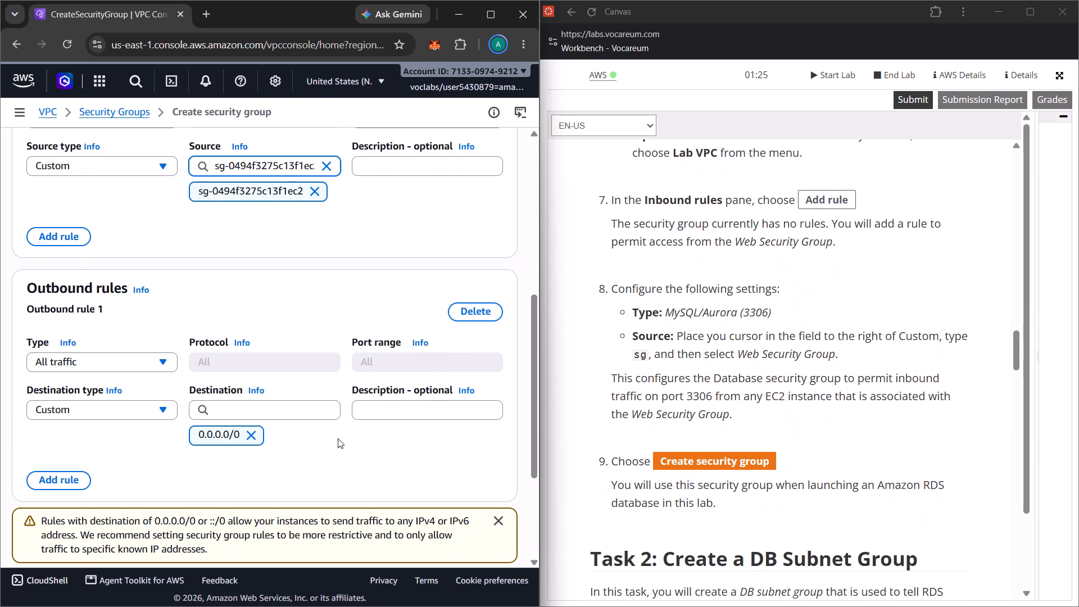
{"action": "scroll", "coordinate": [338, 438], "scroll_direction": "down", "scroll_amount": 2}
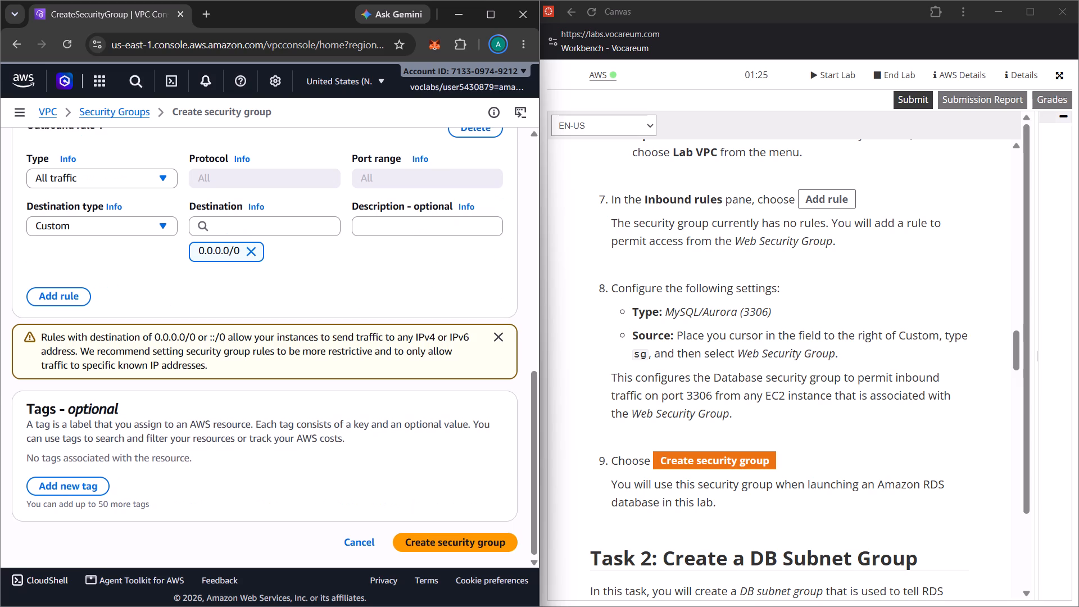
{"action": "scroll", "coordinate": [338, 438], "scroll_direction": "up", "scroll_amount": 2}
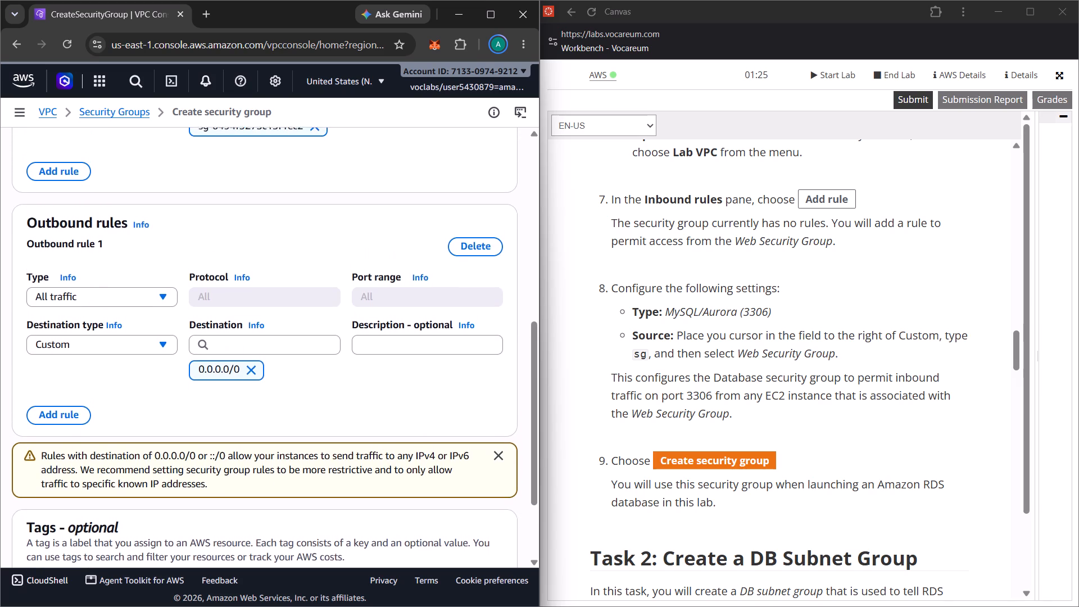
{"action": "scroll", "coordinate": [338, 438], "scroll_direction": "up", "scroll_amount": 3}
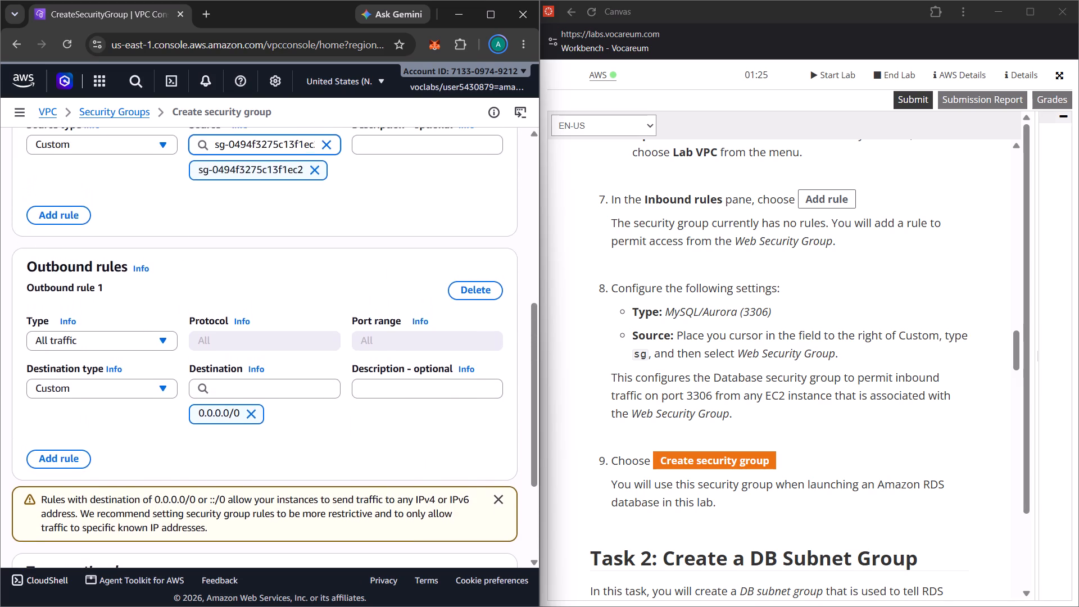
{"action": "scroll", "coordinate": [338, 438], "scroll_direction": "up", "scroll_amount": 1}
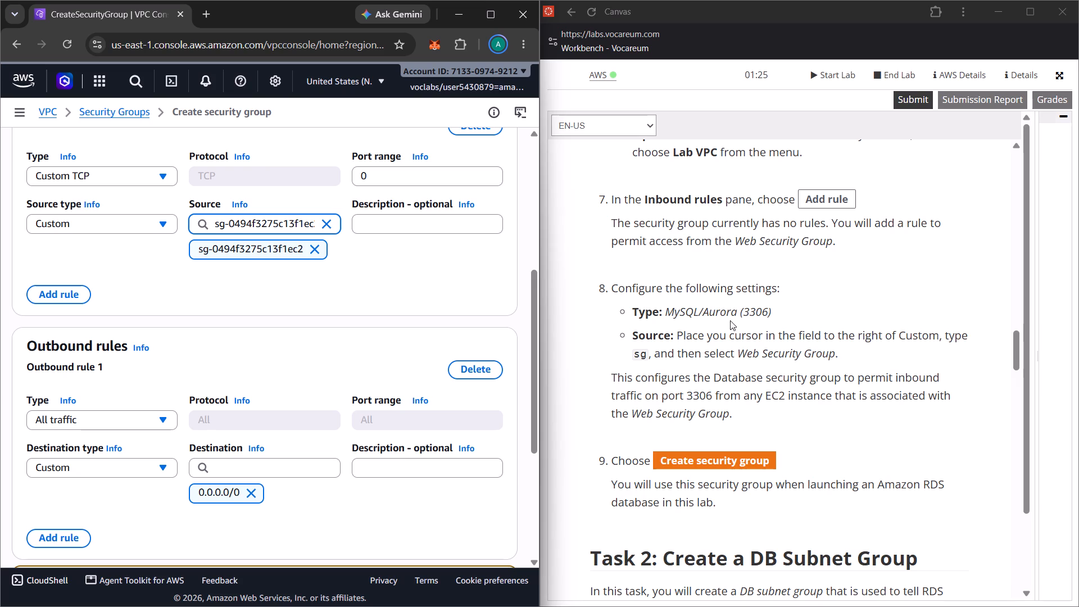
{"action": "left_click", "coordinate": [159, 425]}
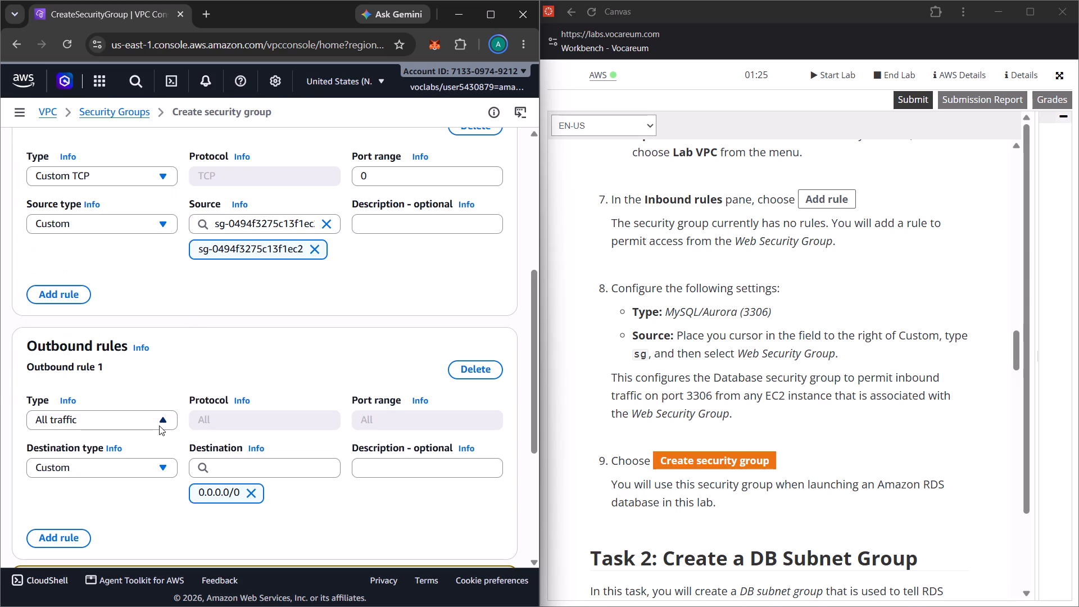
{"action": "left_click", "coordinate": [159, 425]}
{"action": "scroll", "coordinate": [270, 318], "scroll_direction": "up", "scroll_amount": 4}
{"action": "scroll", "coordinate": [270, 318], "scroll_direction": "down", "scroll_amount": 1}
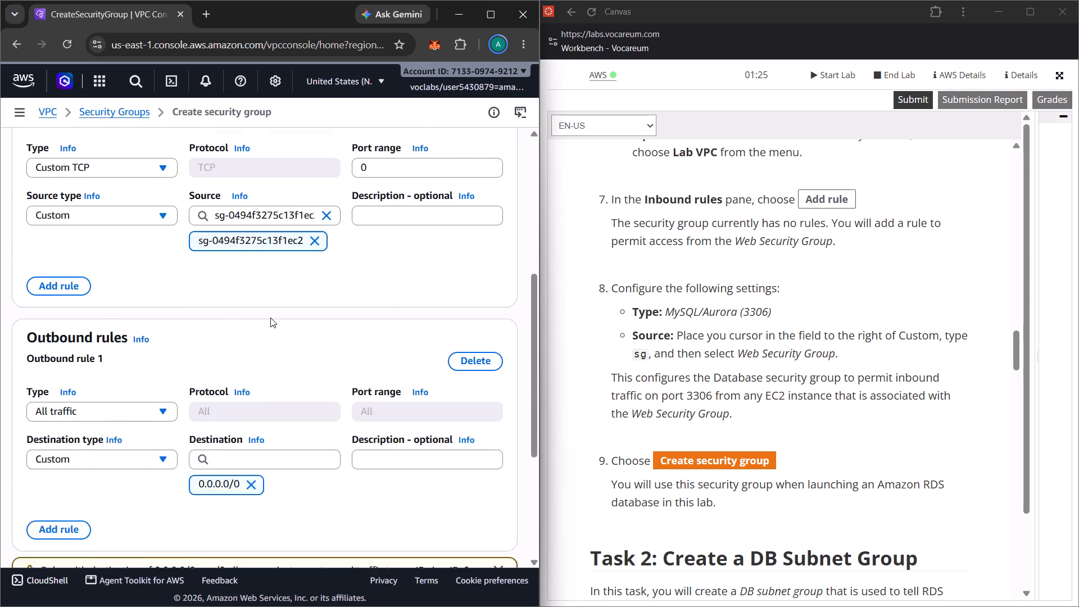
{"action": "scroll", "coordinate": [270, 318], "scroll_direction": "down", "scroll_amount": 2}
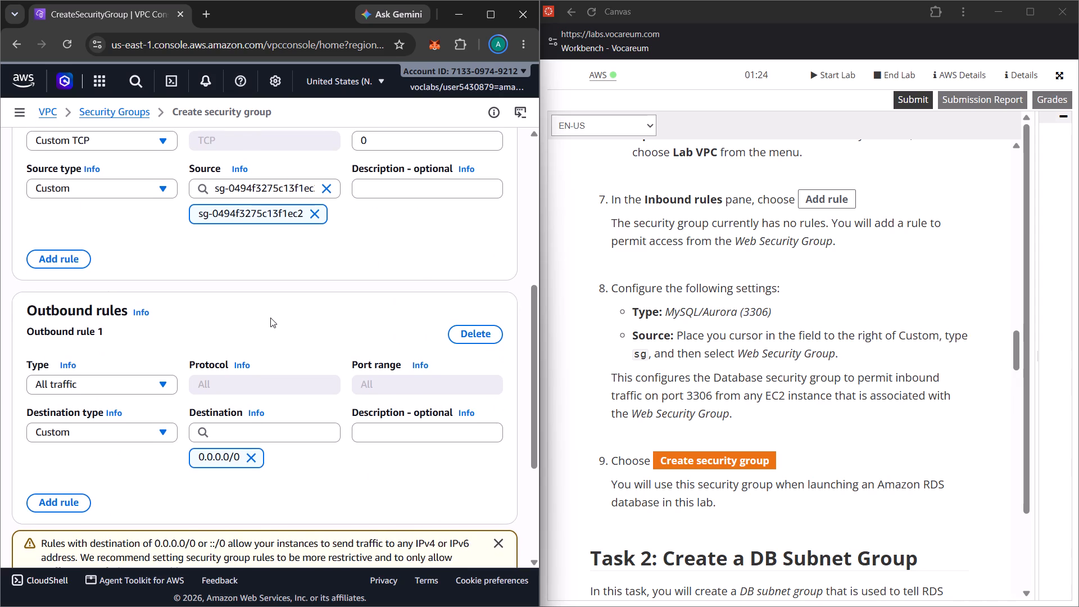
{"action": "scroll", "coordinate": [270, 318], "scroll_direction": "down", "scroll_amount": 1}
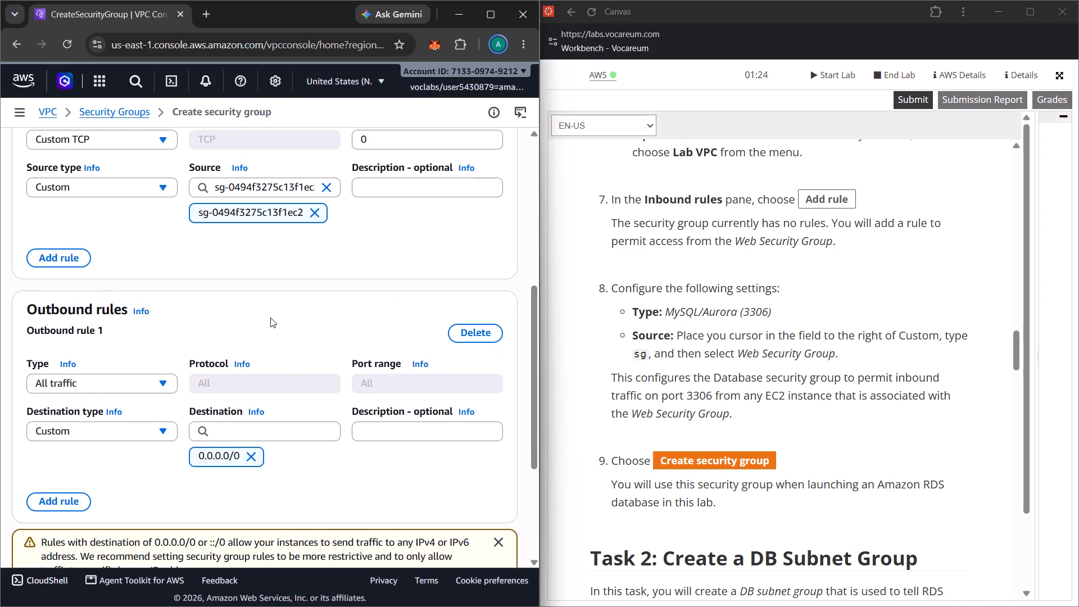
{"action": "scroll", "coordinate": [247, 323], "scroll_direction": "up", "scroll_amount": 1}
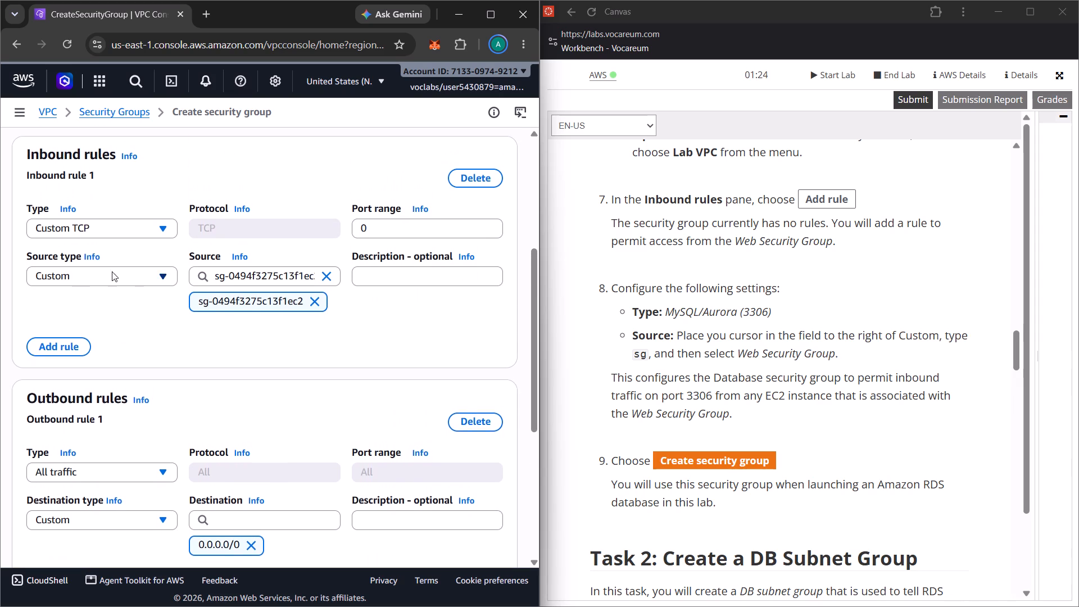
{"action": "left_click", "coordinate": [302, 341]}
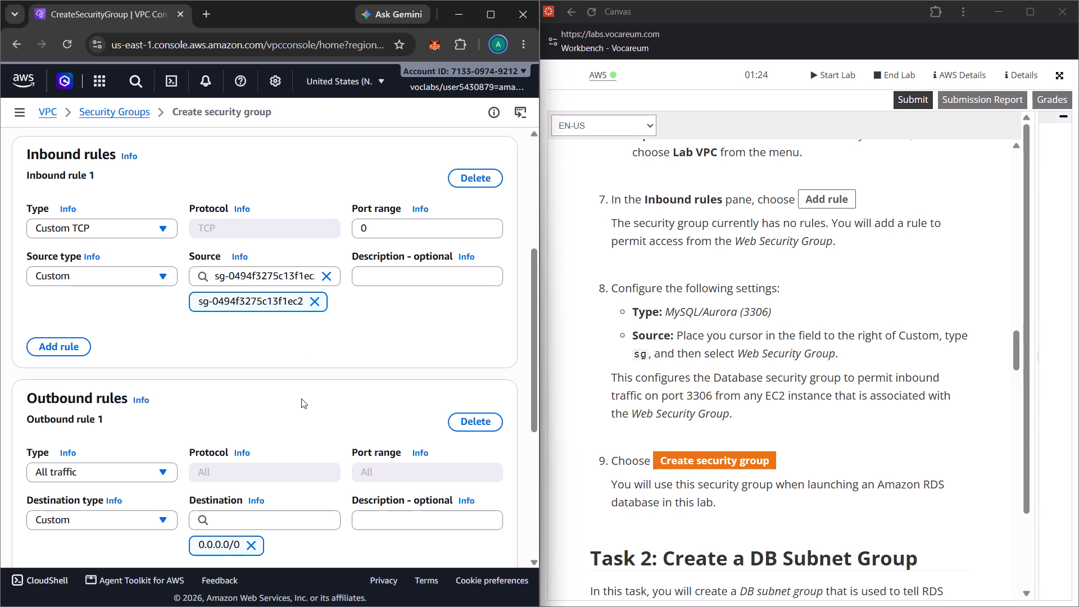
{"action": "scroll", "coordinate": [235, 439], "scroll_direction": "down", "scroll_amount": 2}
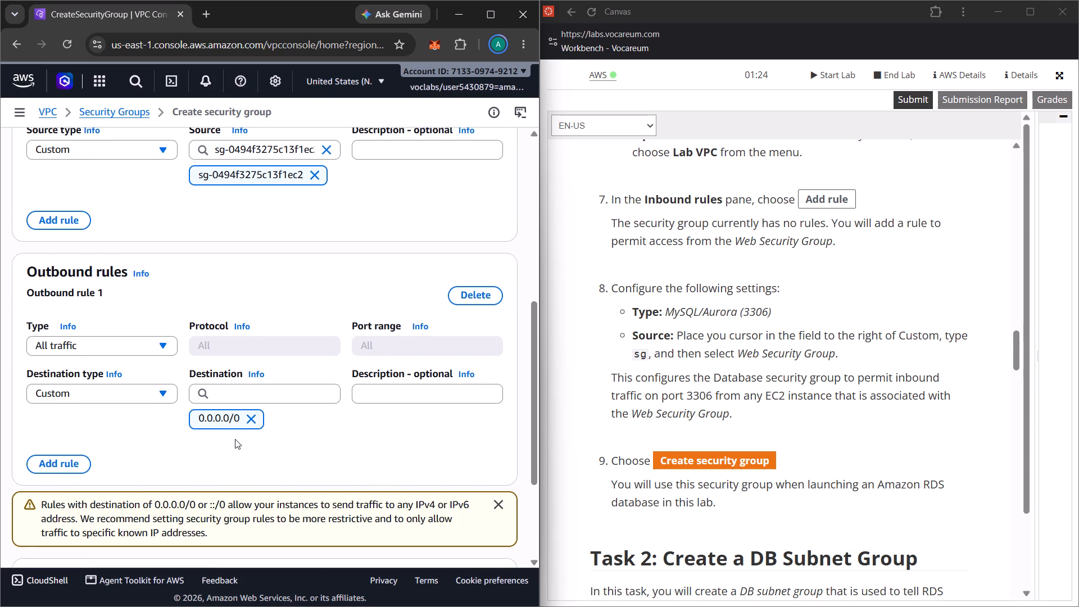
Set the type of outbound rule 1 to MYSQL/Aurora.
{"action": "left_click", "coordinate": [160, 345]}
{"action": "scroll", "coordinate": [142, 419], "scroll_direction": "down", "scroll_amount": 1}
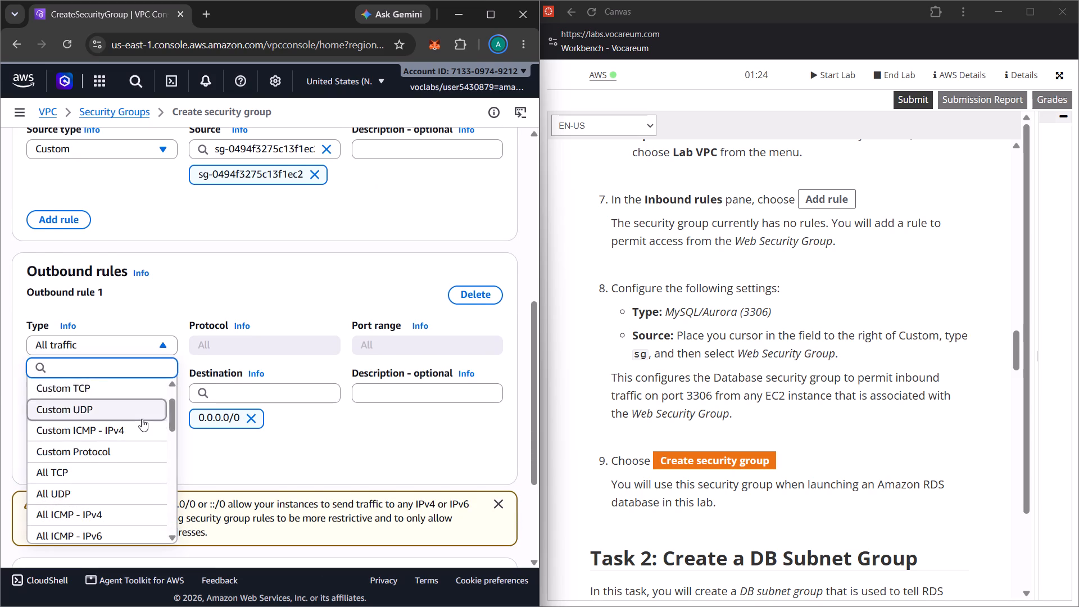
{"action": "scroll", "coordinate": [142, 419], "scroll_direction": "down", "scroll_amount": 6}
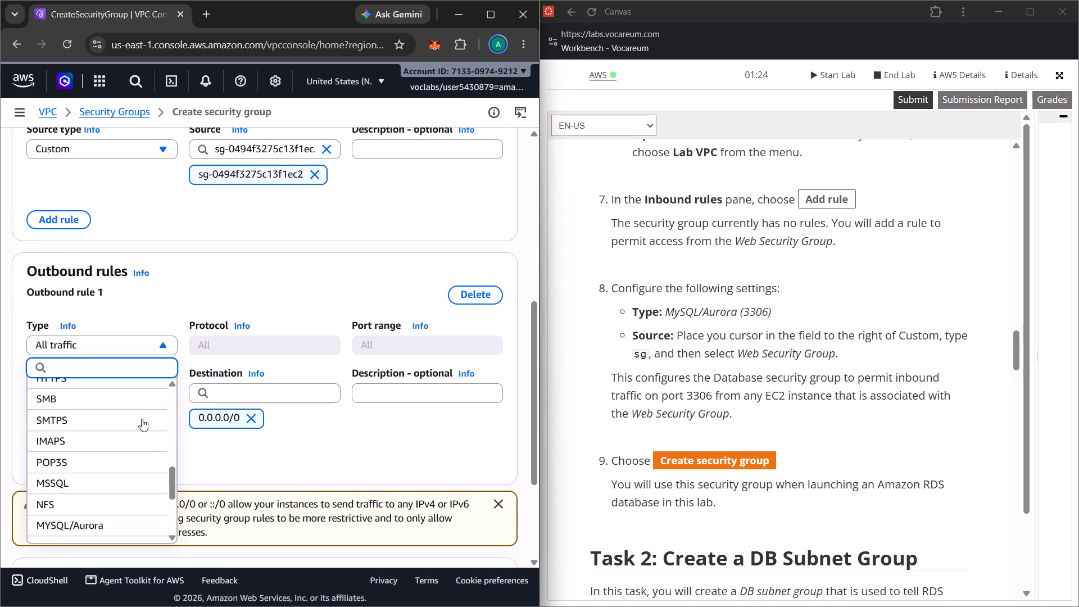
{"action": "scroll", "coordinate": [142, 419], "scroll_direction": "down", "scroll_amount": 2}
{"action": "left_click", "coordinate": [103, 455]}
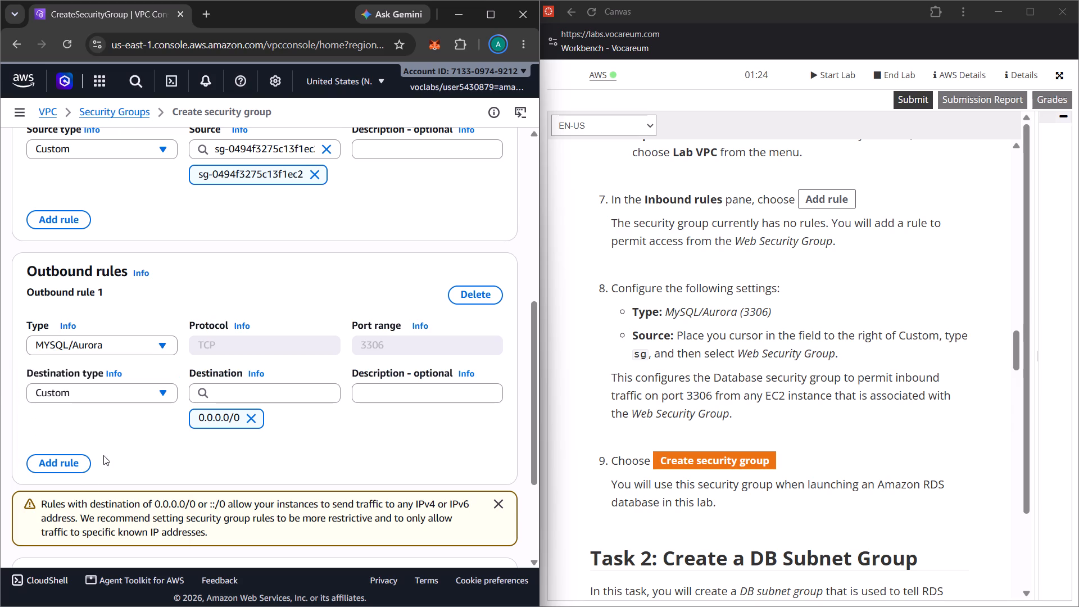
Examine the outbound destination options and compare both rules with the security group settings in the lab instructions.
{"action": "scroll", "coordinate": [371, 440], "scroll_direction": "down", "scroll_amount": 1}
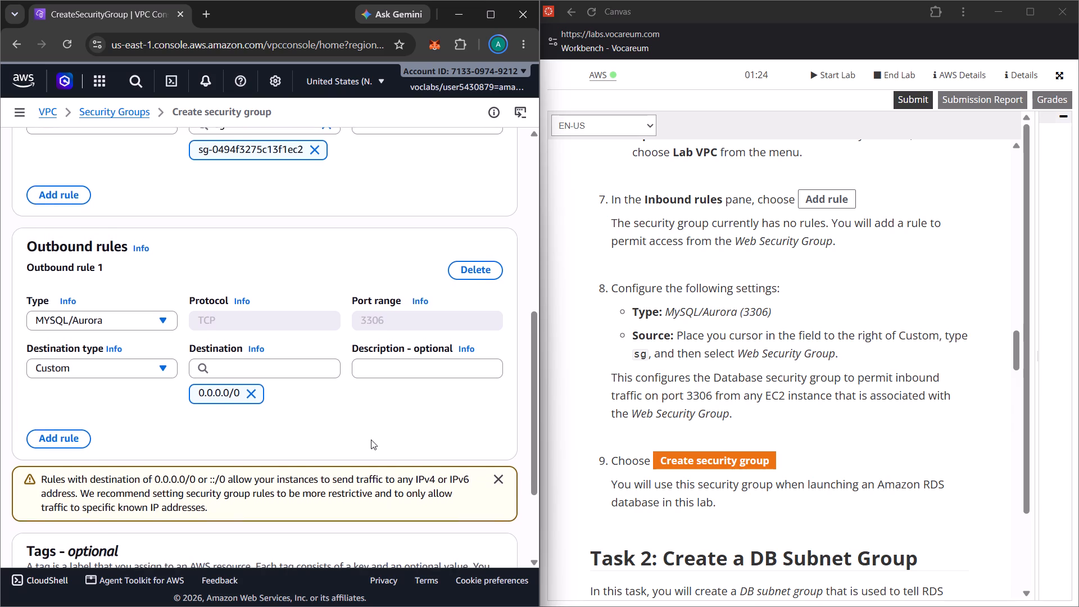
{"action": "scroll", "coordinate": [371, 440], "scroll_direction": "down", "scroll_amount": 1}
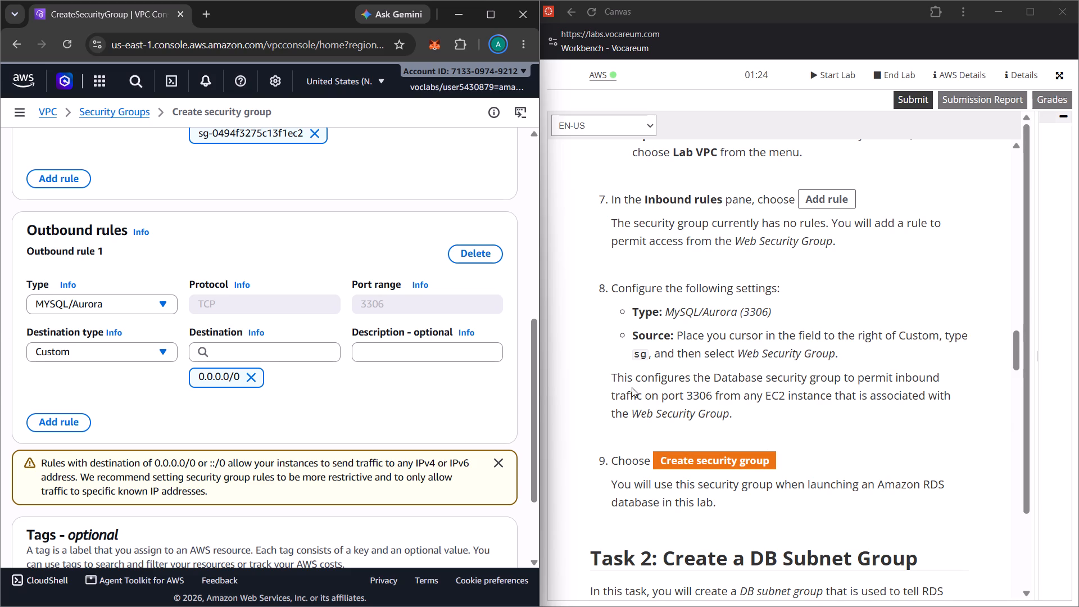
{"action": "left_click", "coordinate": [235, 353]}
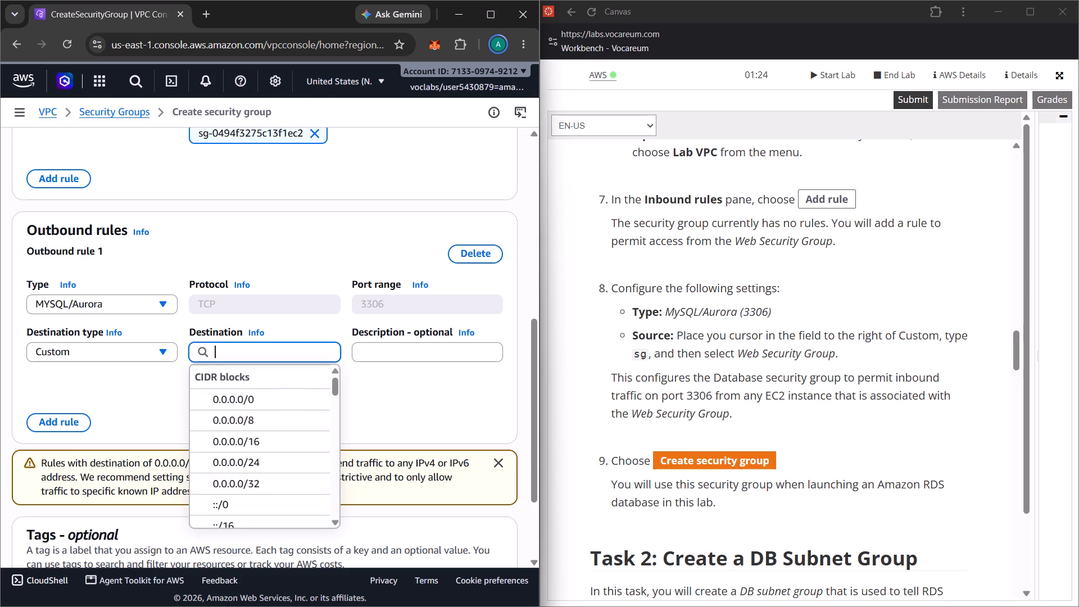
{"action": "left_click", "coordinate": [112, 406]}
{"action": "scroll", "coordinate": [234, 244], "scroll_direction": "up", "scroll_amount": 2}
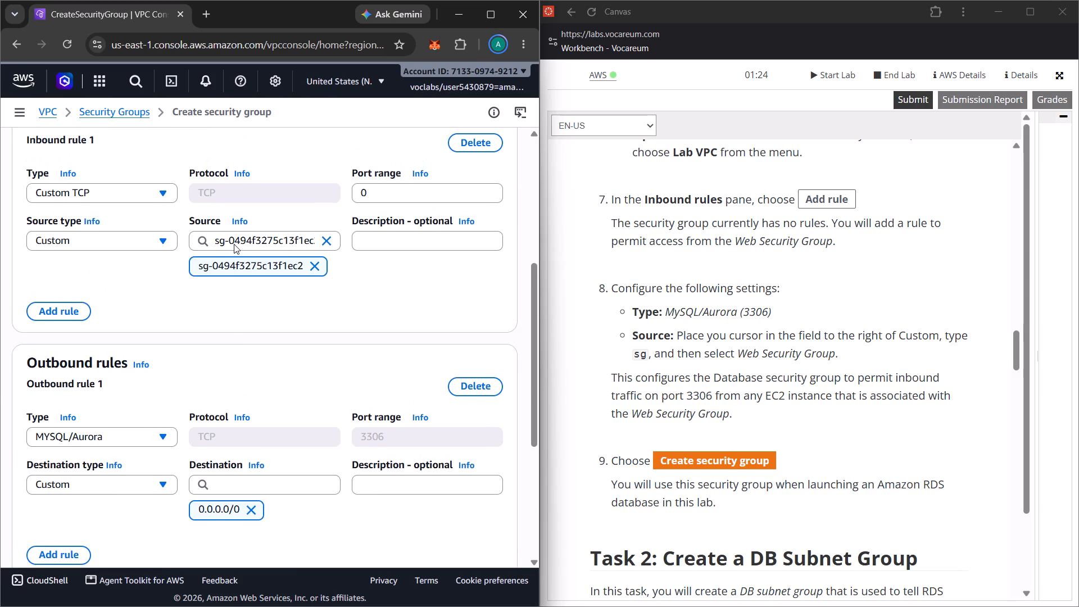
{"action": "scroll", "coordinate": [234, 244], "scroll_direction": "up", "scroll_amount": 1}
{"action": "scroll", "coordinate": [187, 223], "scroll_direction": "up", "scroll_amount": 1}
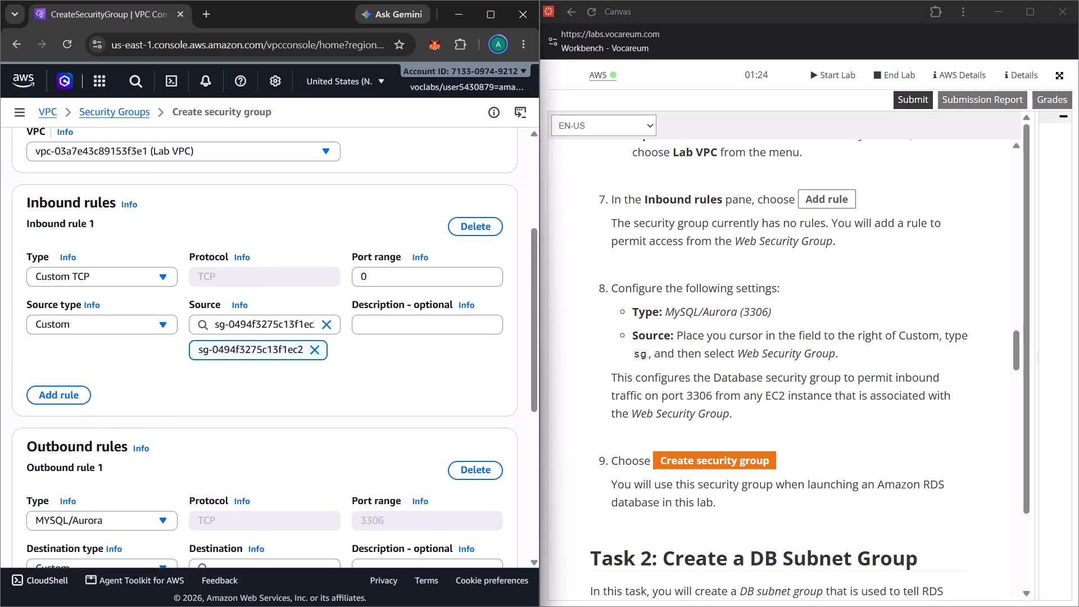
{"action": "scroll", "coordinate": [684, 303], "scroll_direction": "up", "scroll_amount": 1}
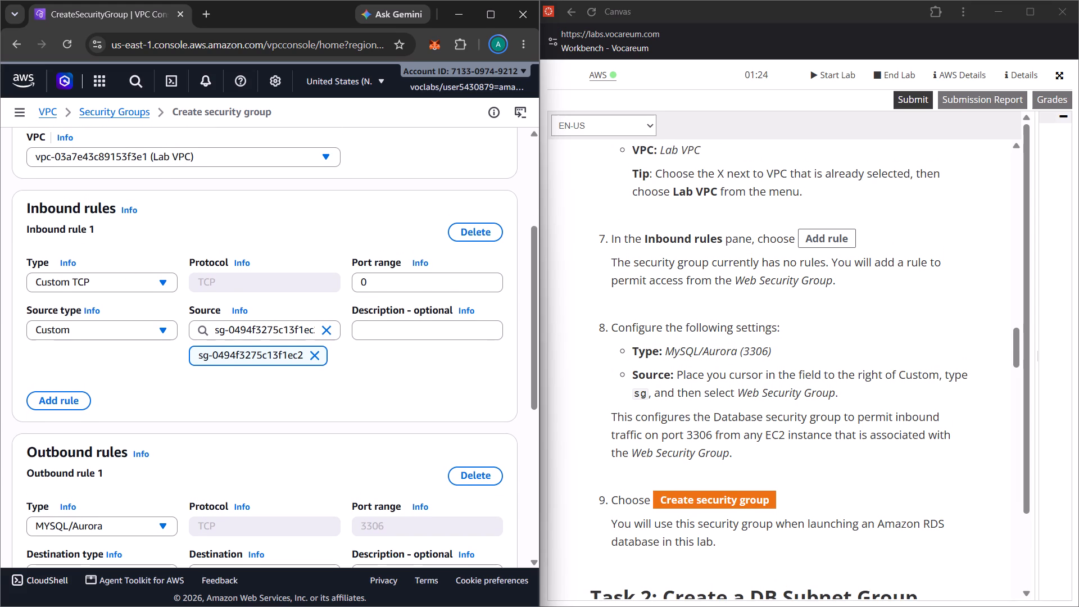
{"action": "scroll", "coordinate": [776, 286], "scroll_direction": "left", "scroll_amount": 1}
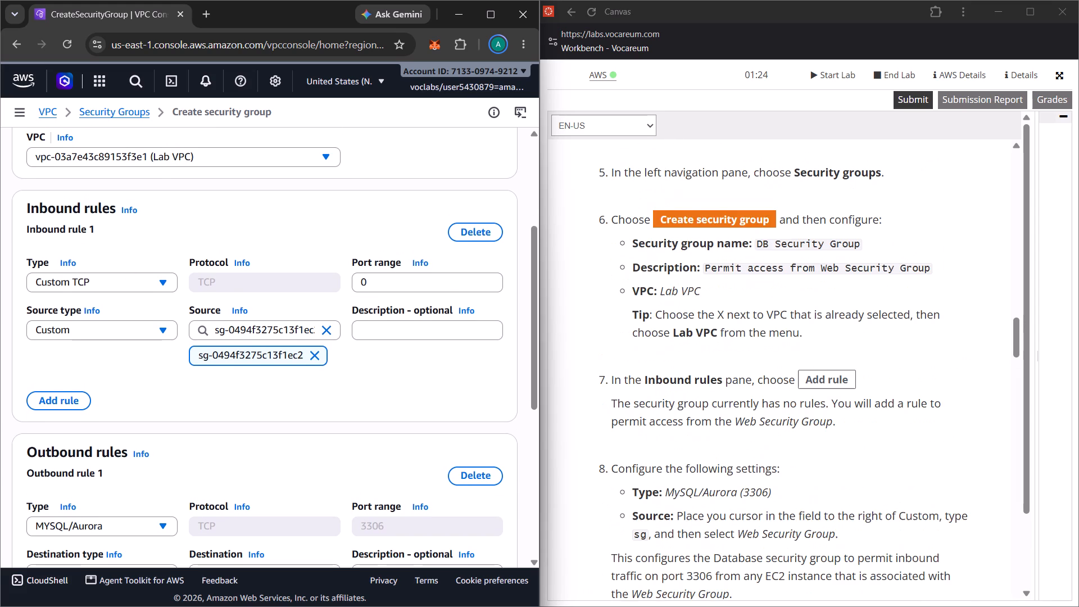
{"action": "scroll", "coordinate": [776, 286], "scroll_direction": "left", "scroll_amount": 1}
{"action": "scroll", "coordinate": [776, 286], "scroll_direction": "down", "scroll_amount": 1}
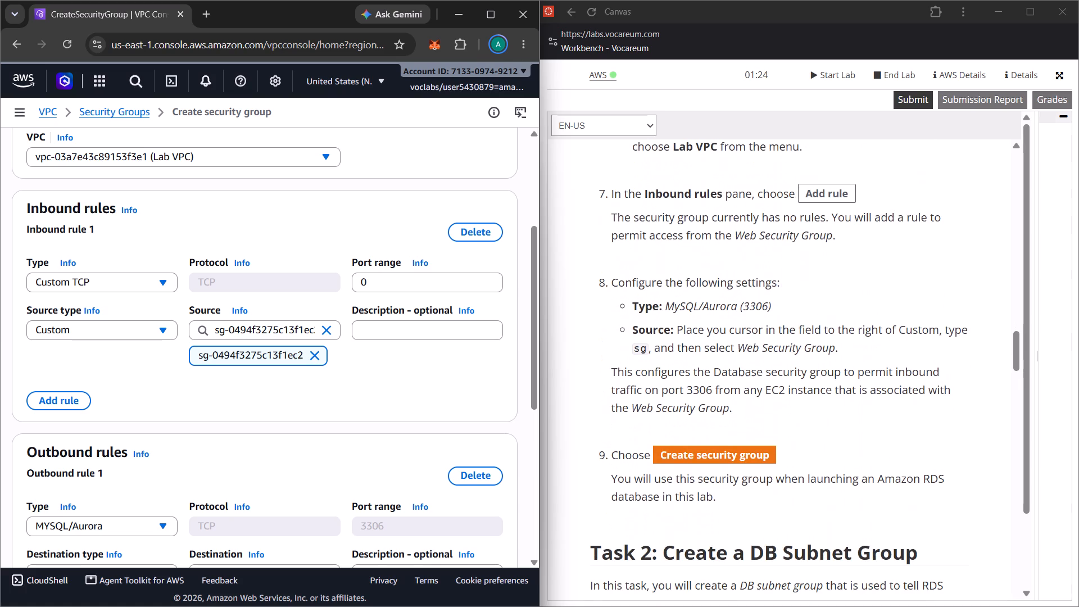
{"action": "scroll", "coordinate": [933, 308], "scroll_direction": "down", "scroll_amount": 1}
{"action": "scroll", "coordinate": [586, 365], "scroll_direction": "down", "scroll_amount": 1}
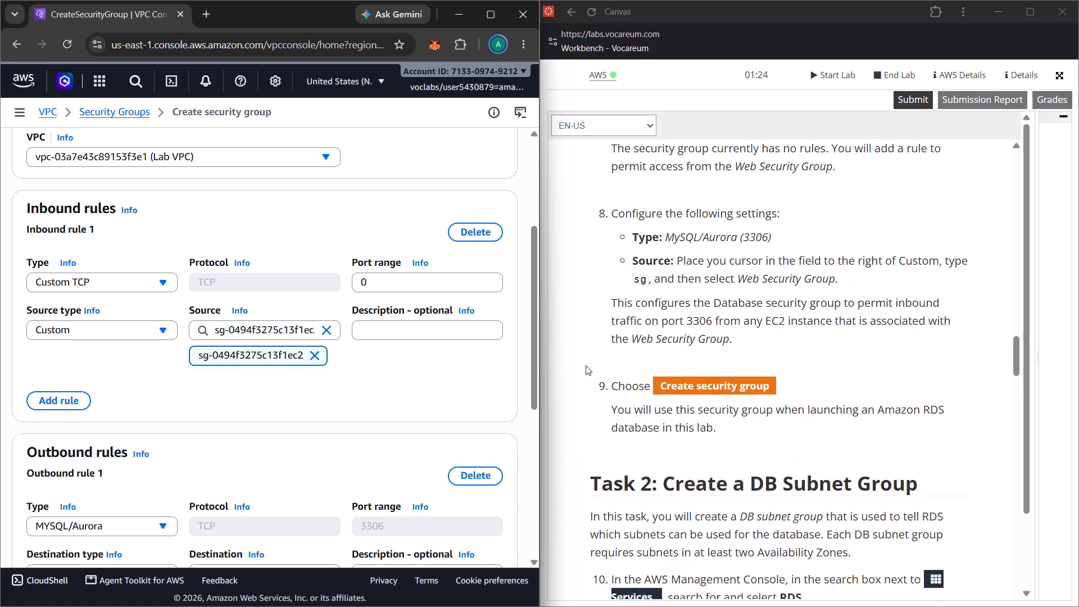
{"action": "scroll", "coordinate": [586, 365], "scroll_direction": "down", "scroll_amount": 1}
{"action": "scroll", "coordinate": [586, 365], "scroll_direction": "up", "scroll_amount": 5}
{"action": "scroll", "coordinate": [287, 495], "scroll_direction": "down", "scroll_amount": 2}
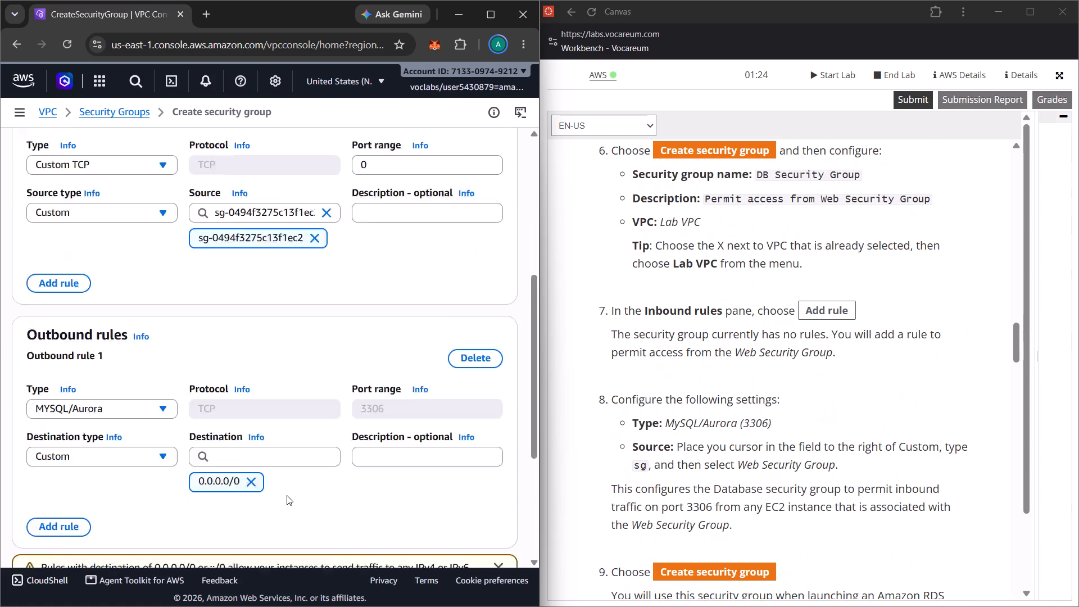
Review the DB Security Group's details, inbound rule and outbound rule settings against the lab instructions.
{"action": "scroll", "coordinate": [287, 495], "scroll_direction": "down", "scroll_amount": 1}
{"action": "scroll", "coordinate": [275, 419], "scroll_direction": "down", "scroll_amount": 1}
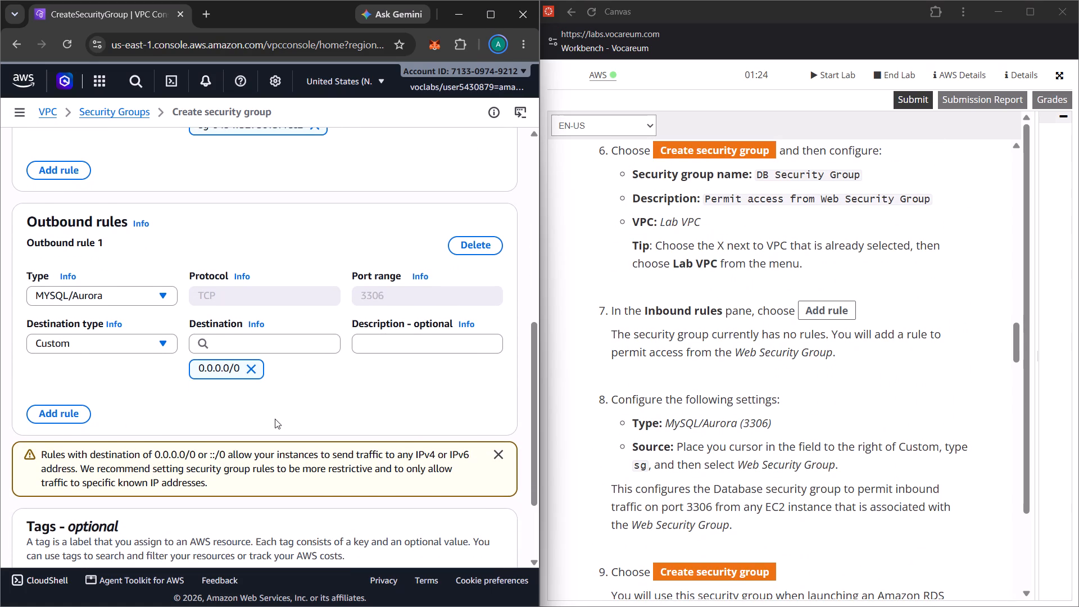
{"action": "scroll", "coordinate": [275, 419], "scroll_direction": "down", "scroll_amount": 1}
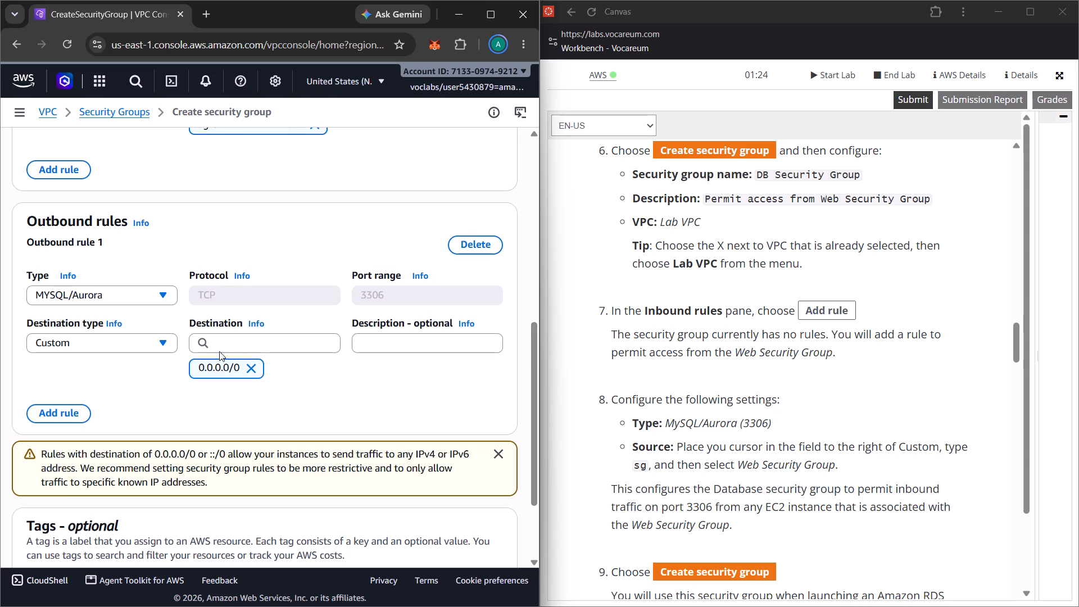
{"action": "scroll", "coordinate": [216, 351], "scroll_direction": "down", "scroll_amount": 3}
{"action": "scroll", "coordinate": [216, 351], "scroll_direction": "up", "scroll_amount": 5}
{"action": "scroll", "coordinate": [216, 351], "scroll_direction": "down", "scroll_amount": 1}
{"action": "scroll", "coordinate": [216, 351], "scroll_direction": "up", "scroll_amount": 1}
{"action": "scroll", "coordinate": [28, 301], "scroll_direction": "up", "scroll_amount": 1}
{"action": "scroll", "coordinate": [28, 301], "scroll_direction": "down", "scroll_amount": 1}
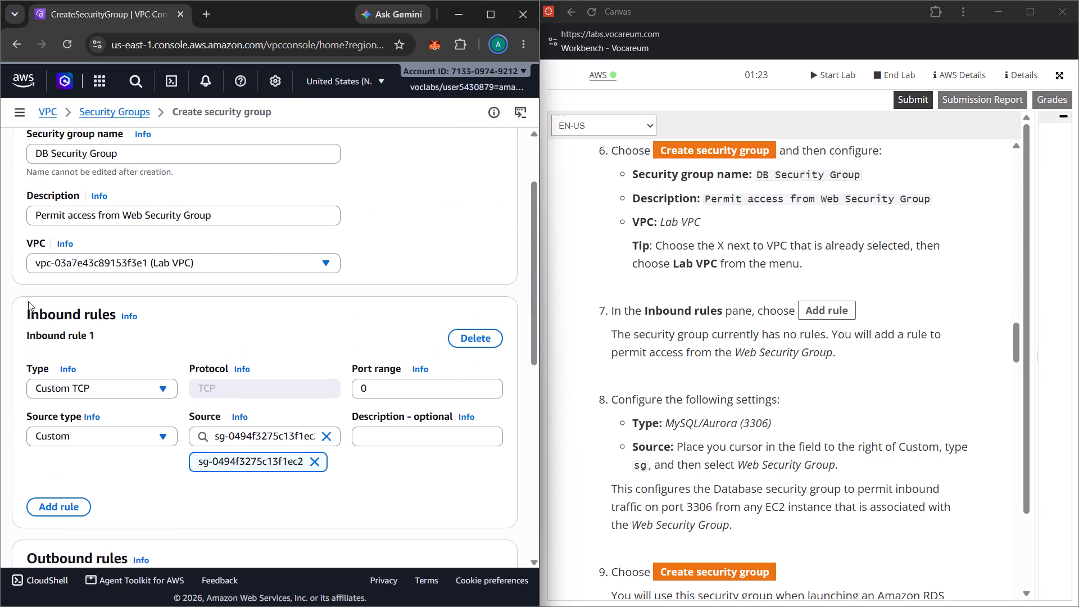
{"action": "scroll", "coordinate": [28, 301], "scroll_direction": "down", "scroll_amount": 2}
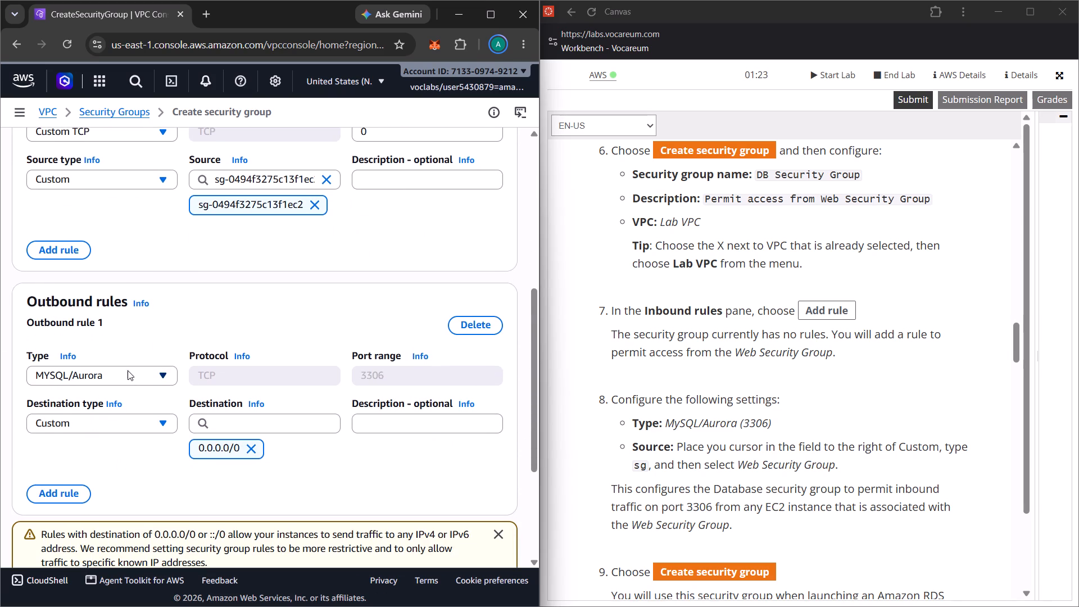
{"action": "scroll", "coordinate": [128, 370], "scroll_direction": "up", "scroll_amount": 1}
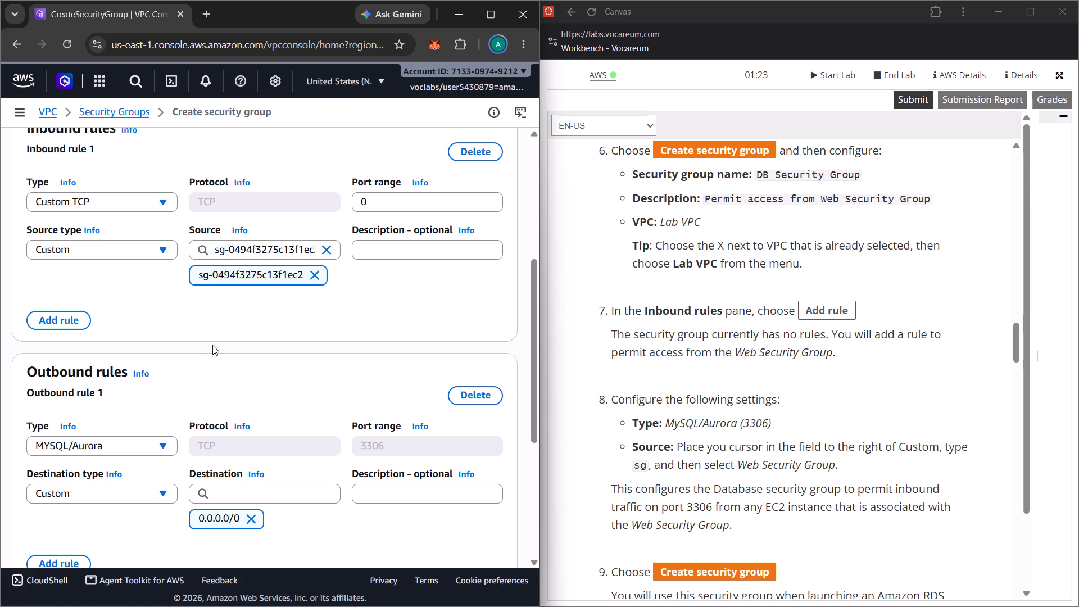
Set the type of outbound rule 1 to Custom TCP.
{"action": "left_click", "coordinate": [160, 445]}
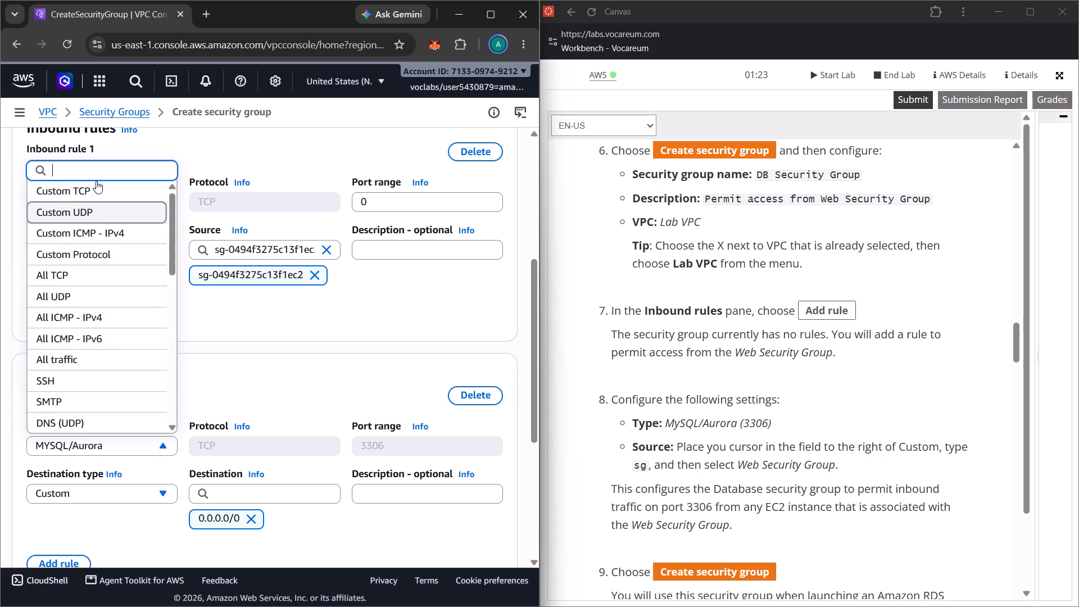
{"action": "left_click", "coordinate": [96, 182]}
Set the type of inbound rule 1 to MYSQL/Aurora.
{"action": "left_click", "coordinate": [97, 208]}
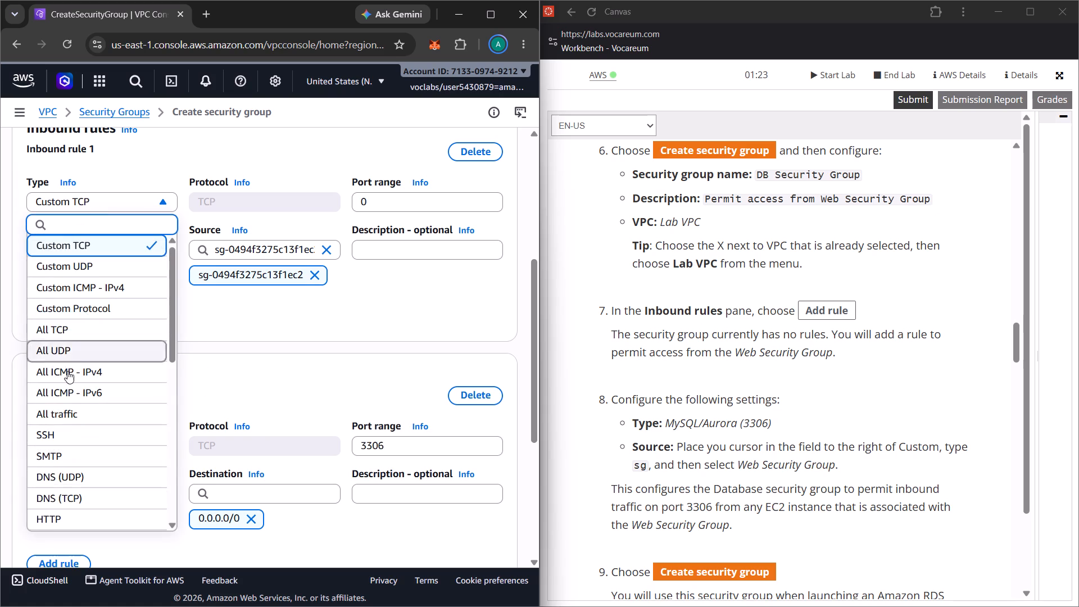
{"action": "scroll", "coordinate": [87, 423], "scroll_direction": "down", "scroll_amount": 5}
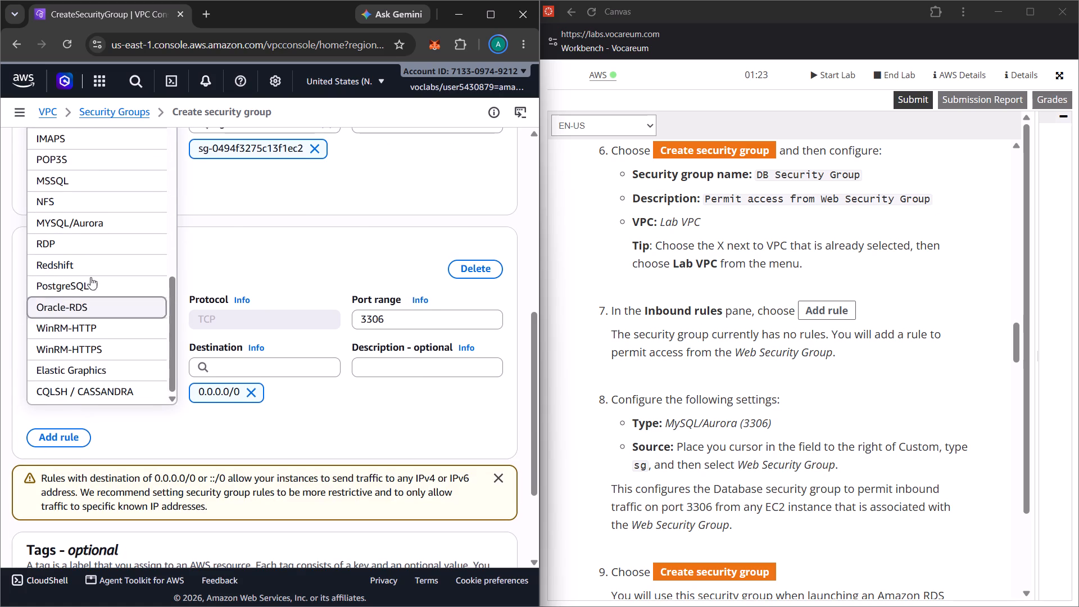
{"action": "left_click", "coordinate": [83, 221]}
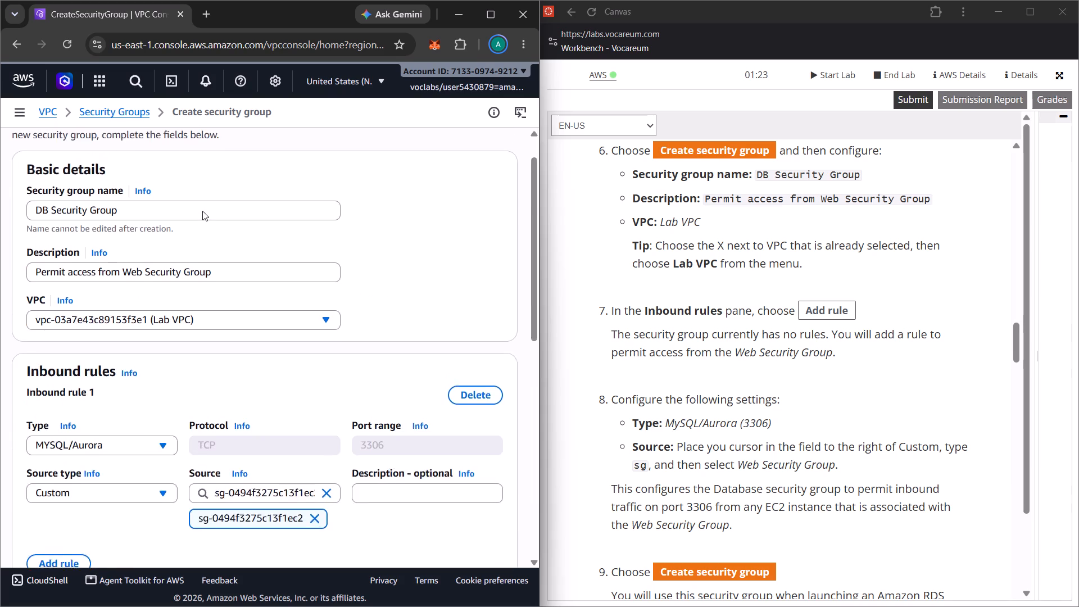
Clear the source of inbound rule 1, search for sg and select Web Security Group again as its source.
{"action": "scroll", "coordinate": [202, 211], "scroll_direction": "down", "scroll_amount": 1}
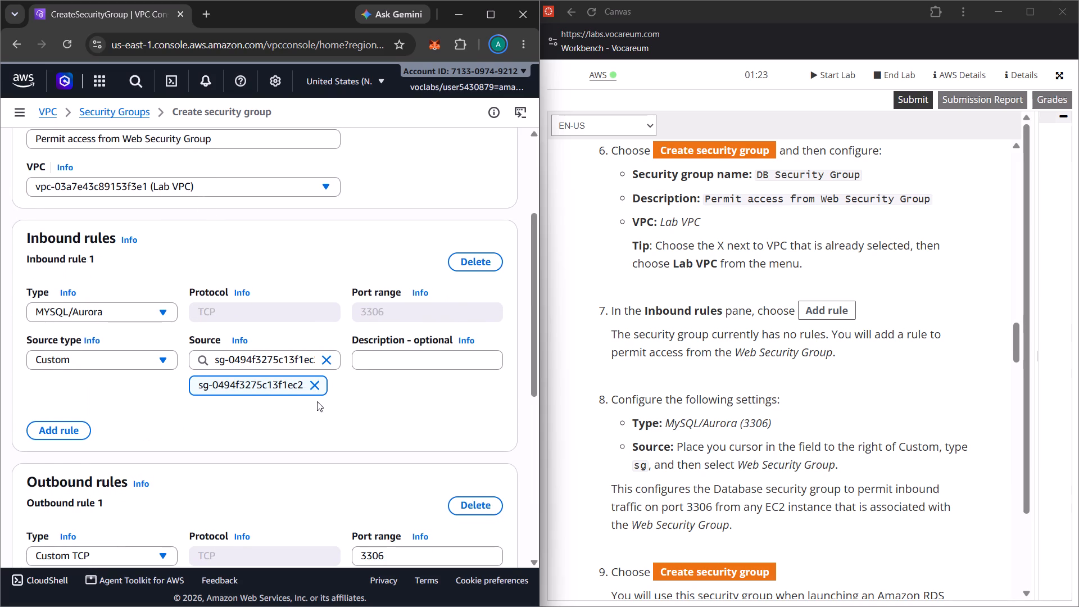
{"action": "left_click", "coordinate": [314, 385]}
{"action": "scroll", "coordinate": [303, 416], "scroll_direction": "down", "scroll_amount": 2}
{"action": "key", "text": "s"}
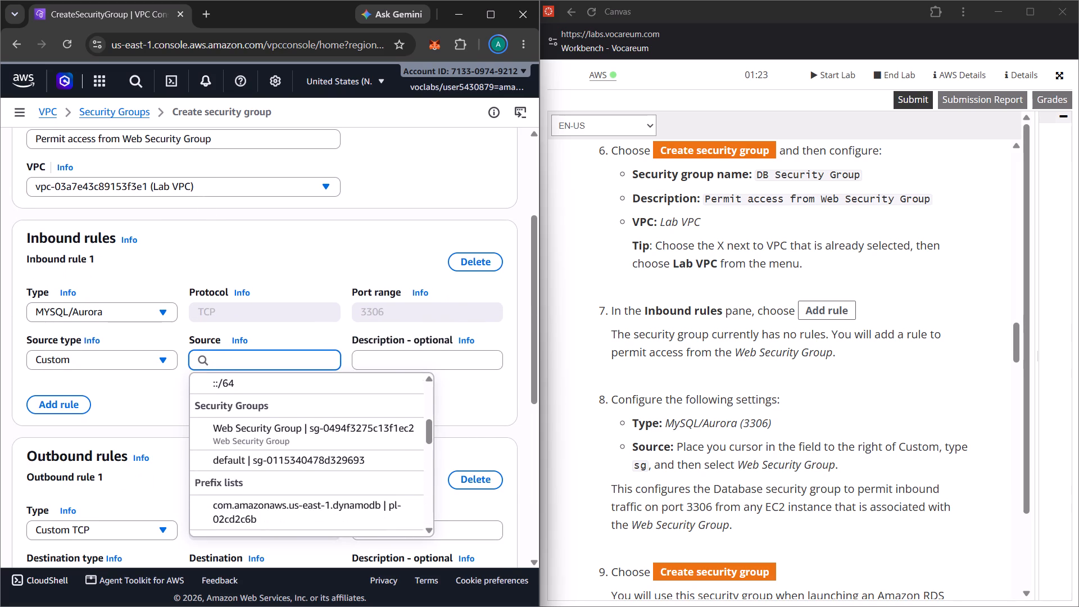
{"action": "scroll", "coordinate": [303, 416], "scroll_direction": "down", "scroll_amount": 1}
{"action": "key", "text": "g"}
{"action": "scroll", "coordinate": [260, 427], "scroll_direction": "down", "scroll_amount": 1}
{"action": "left_click", "coordinate": [257, 420]}
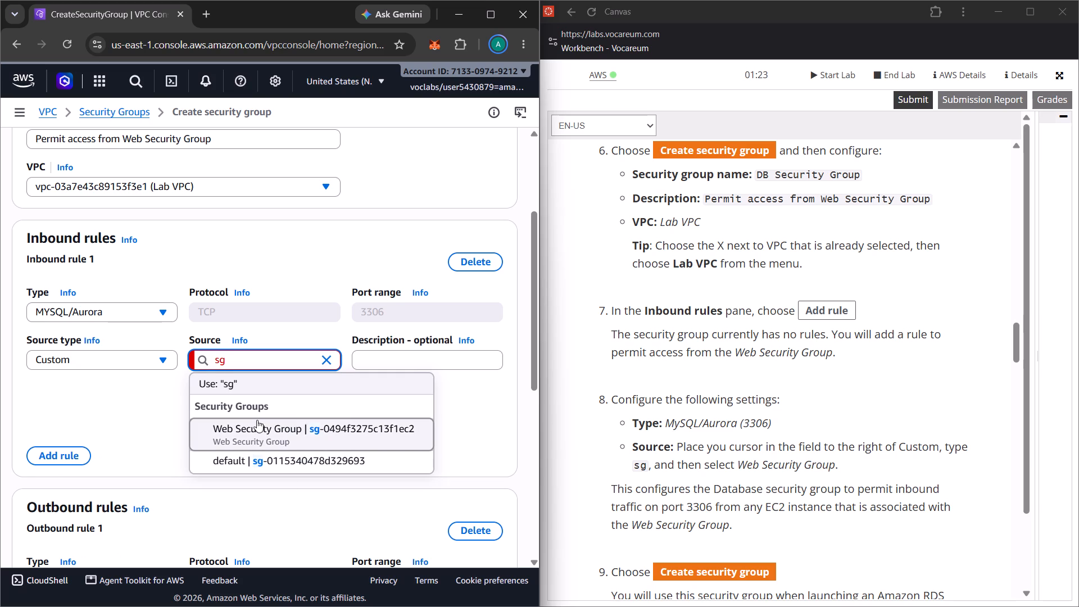
Check the type, source and port range of both rules against step 8 of the lab instructions.
{"action": "scroll", "coordinate": [175, 423], "scroll_direction": "down", "scroll_amount": 6}
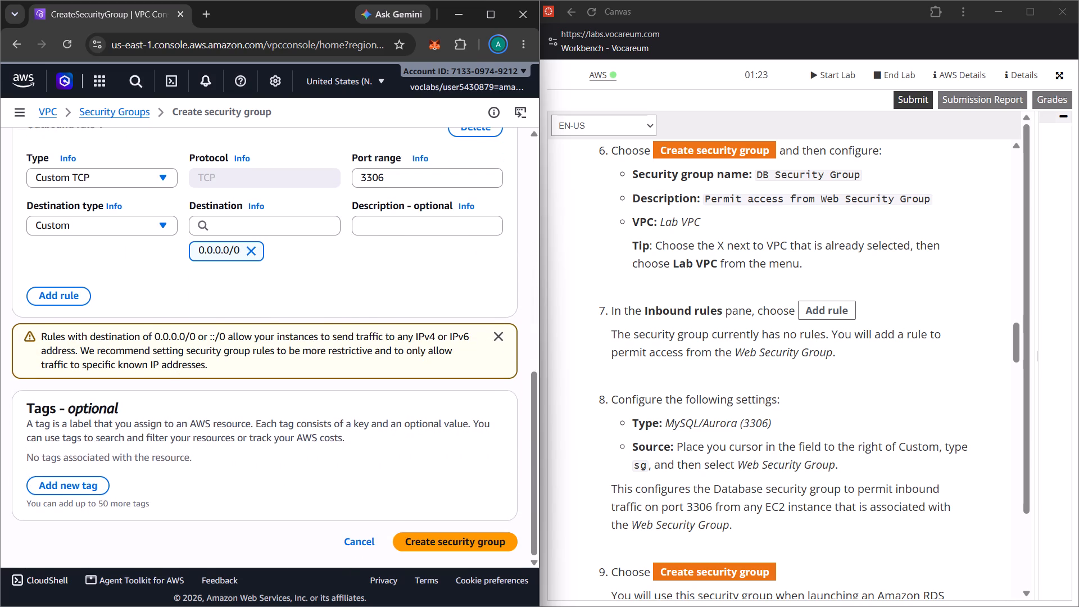
{"action": "scroll", "coordinate": [283, 295], "scroll_direction": "up", "scroll_amount": 2}
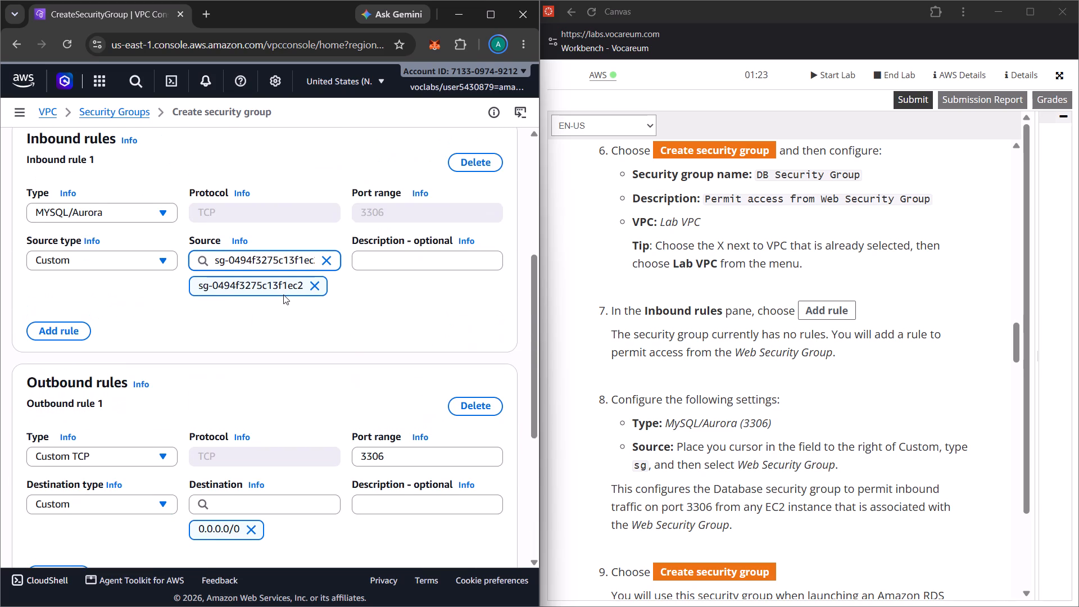
{"action": "scroll", "coordinate": [283, 295], "scroll_direction": "up", "scroll_amount": 1}
{"action": "left_click", "coordinate": [94, 263]}
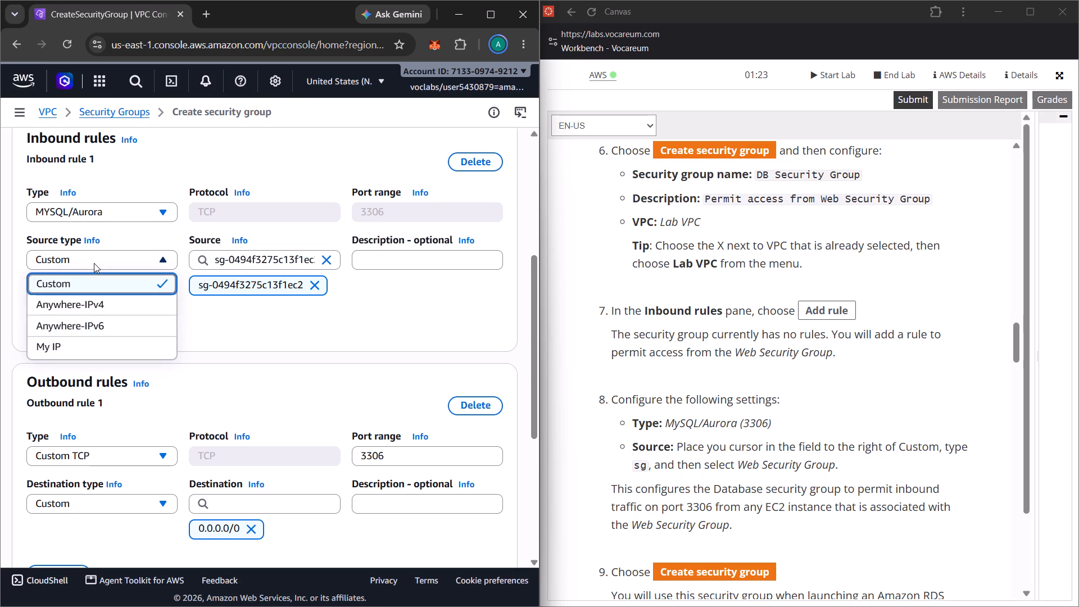
{"action": "left_click", "coordinate": [94, 263]}
{"action": "scroll", "coordinate": [382, 345], "scroll_direction": "down", "scroll_amount": 1}
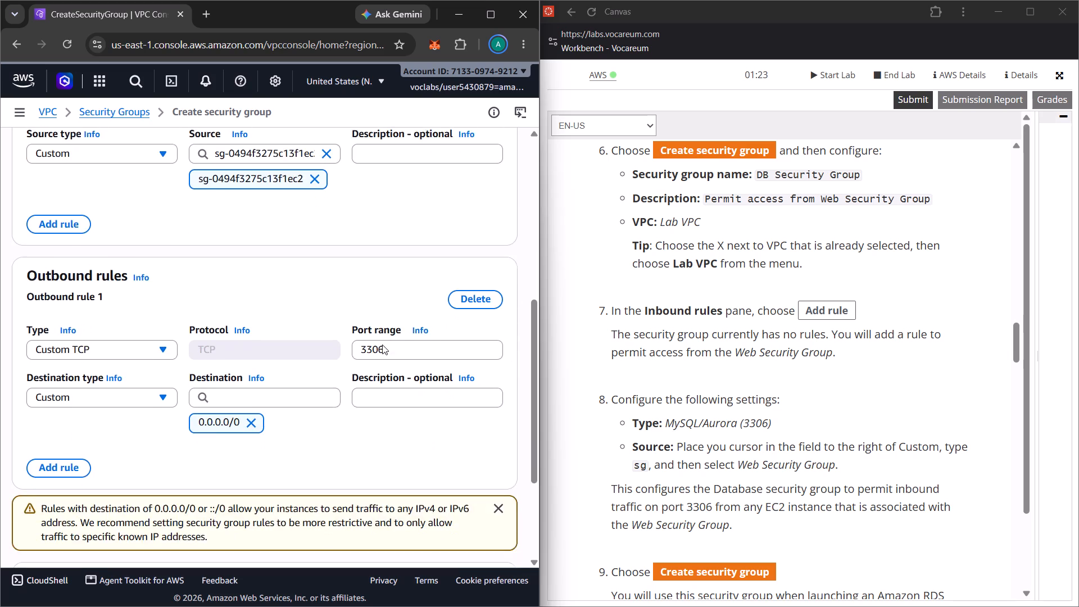
{"action": "scroll", "coordinate": [382, 345], "scroll_direction": "right", "scroll_amount": 1}
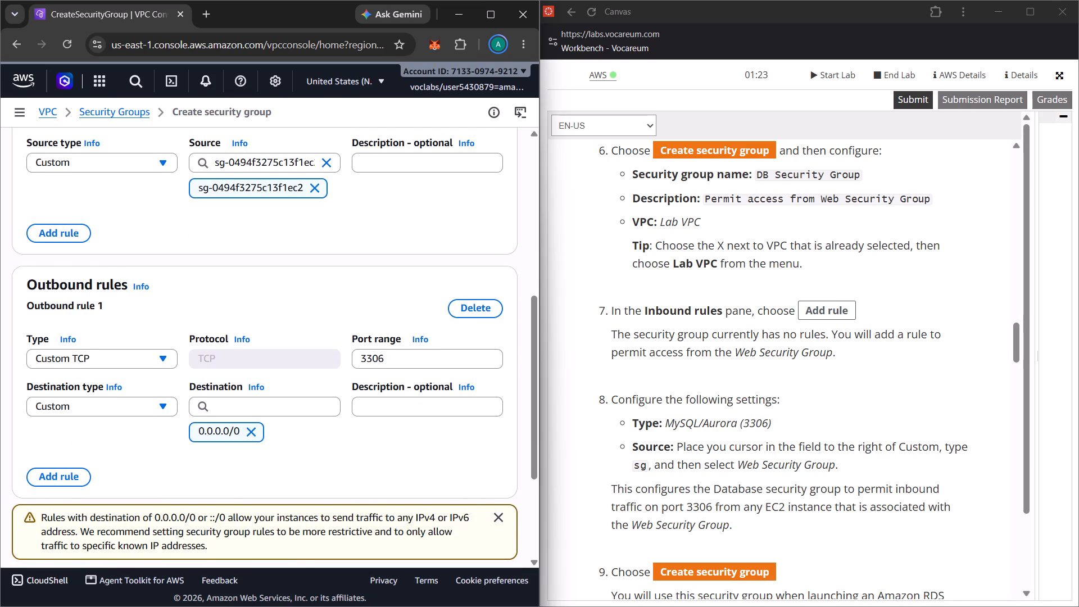
{"action": "scroll", "coordinate": [817, 449], "scroll_direction": "up", "scroll_amount": 1}
{"action": "scroll", "coordinate": [485, 179], "scroll_direction": "up", "scroll_amount": 1}
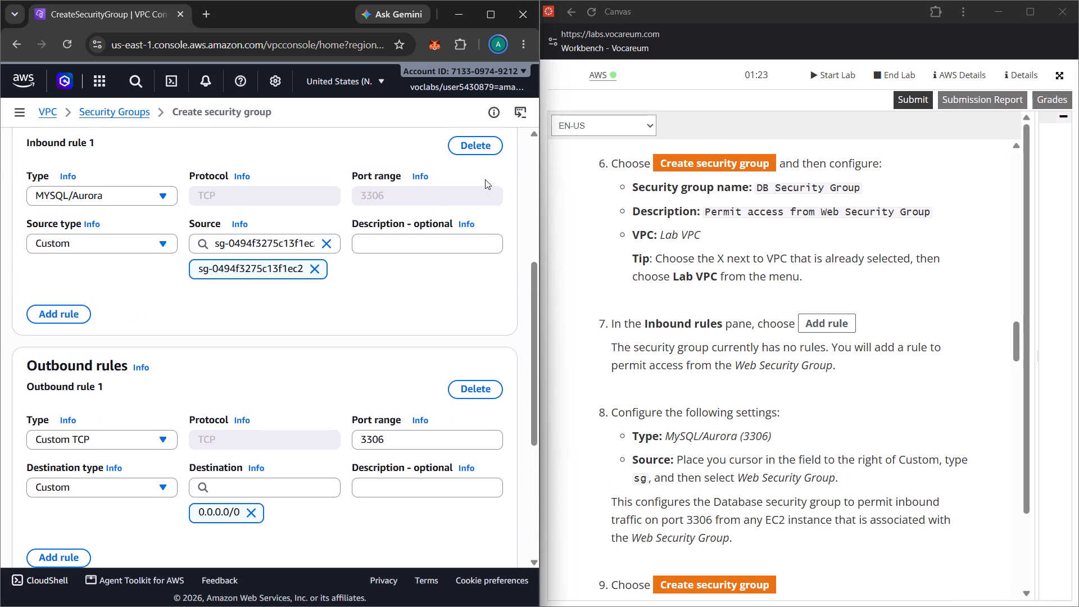
{"action": "scroll", "coordinate": [485, 179], "scroll_direction": "up", "scroll_amount": 1}
{"action": "scroll", "coordinate": [423, 144], "scroll_direction": "up", "scroll_amount": 1}
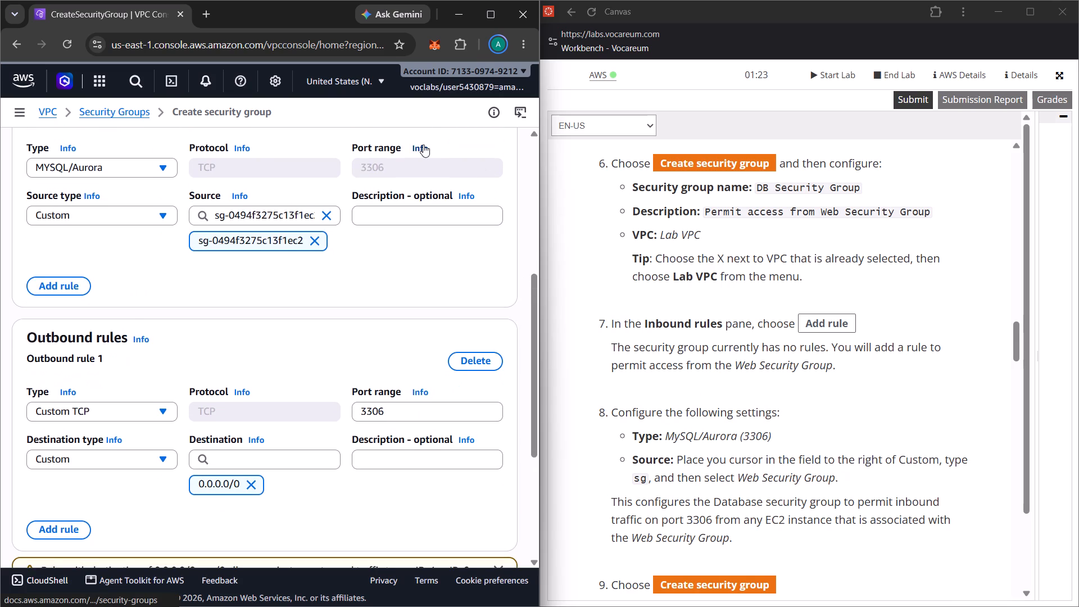
{"action": "scroll", "coordinate": [423, 144], "scroll_direction": "up", "scroll_amount": 1}
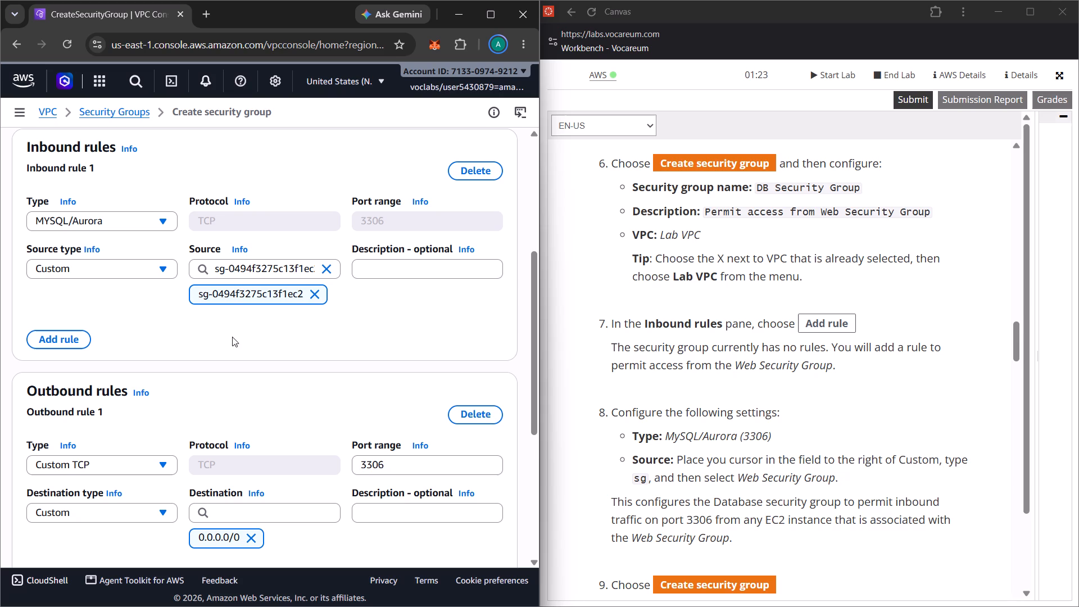
Create the DB Security Group with the configured rules.
{"action": "scroll", "coordinate": [312, 384], "scroll_direction": "down", "scroll_amount": 2}
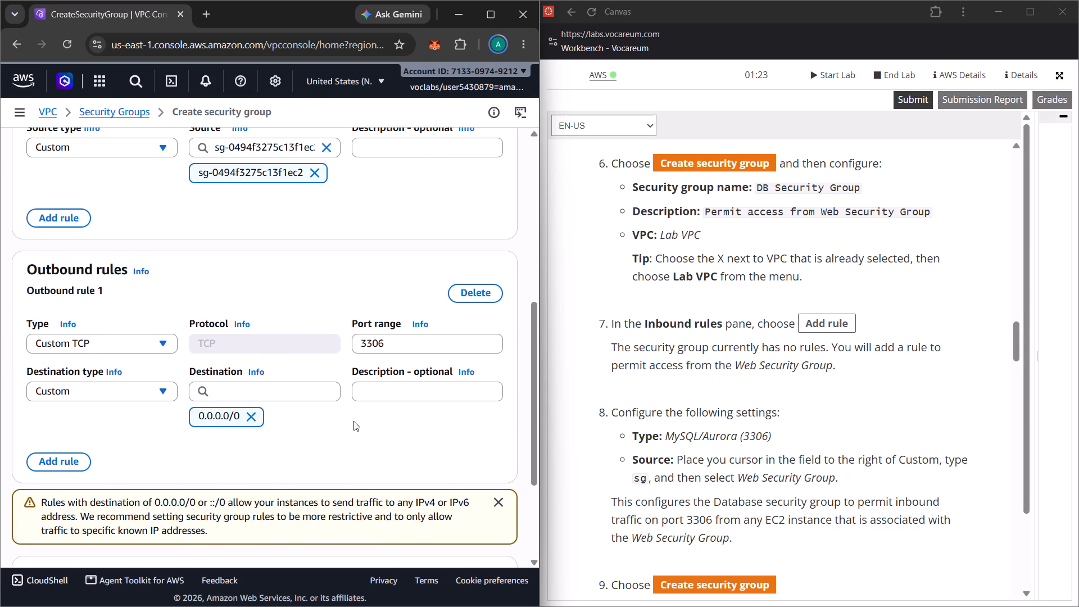
{"action": "scroll", "coordinate": [353, 421], "scroll_direction": "down", "scroll_amount": 2}
{"action": "left_click", "coordinate": [446, 544]}
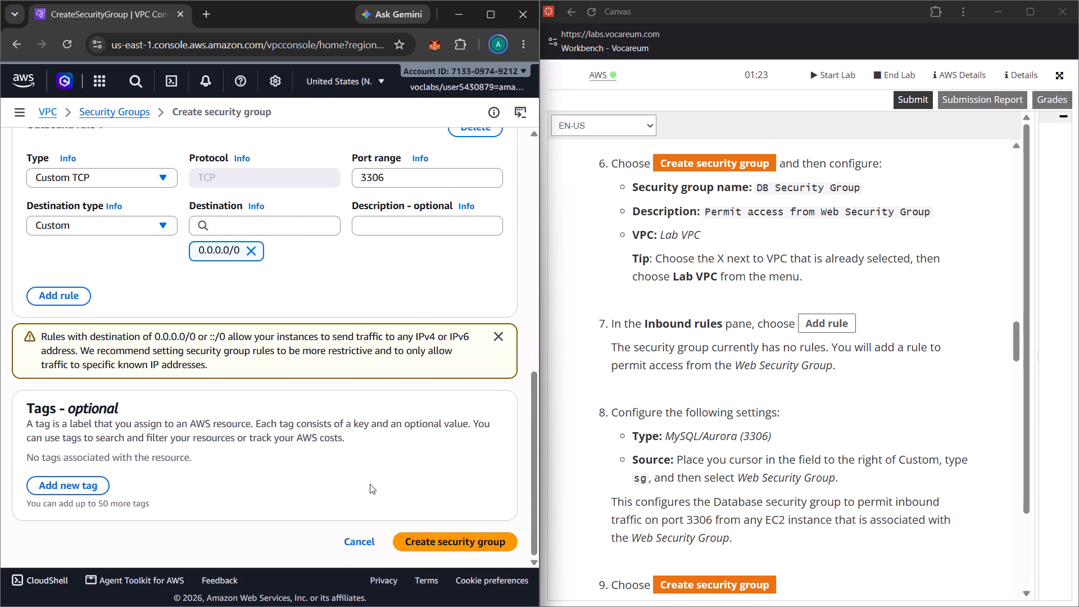
Follow Task 2 of the lab instructions by searching the AWS services for rds and opening Aurora and RDS.
{"action": "scroll", "coordinate": [914, 385], "scroll_direction": "down", "scroll_amount": 3}
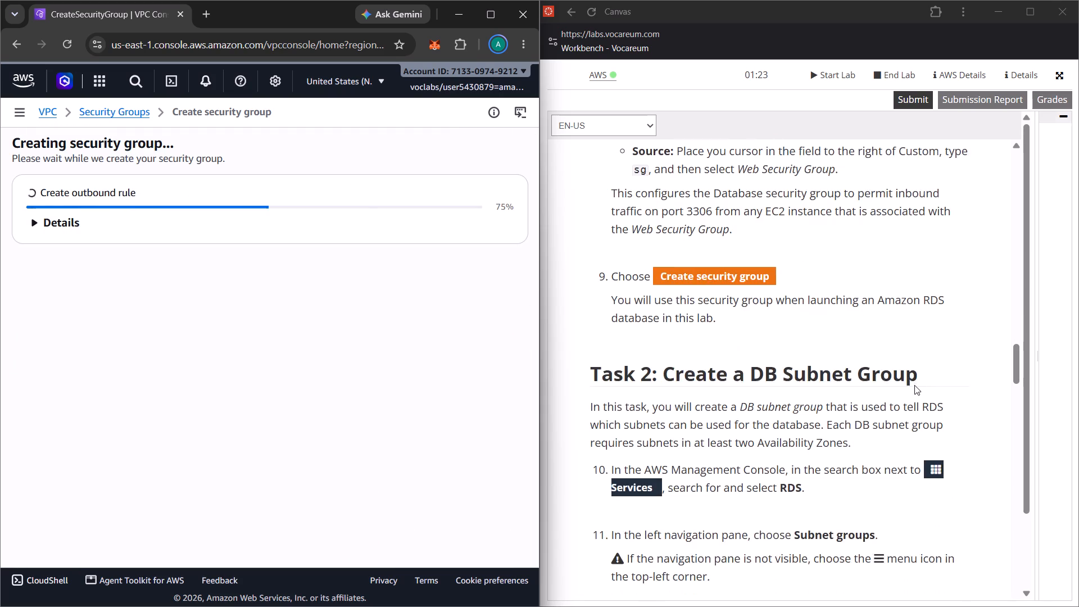
{"action": "scroll", "coordinate": [914, 385], "scroll_direction": "down", "scroll_amount": 3}
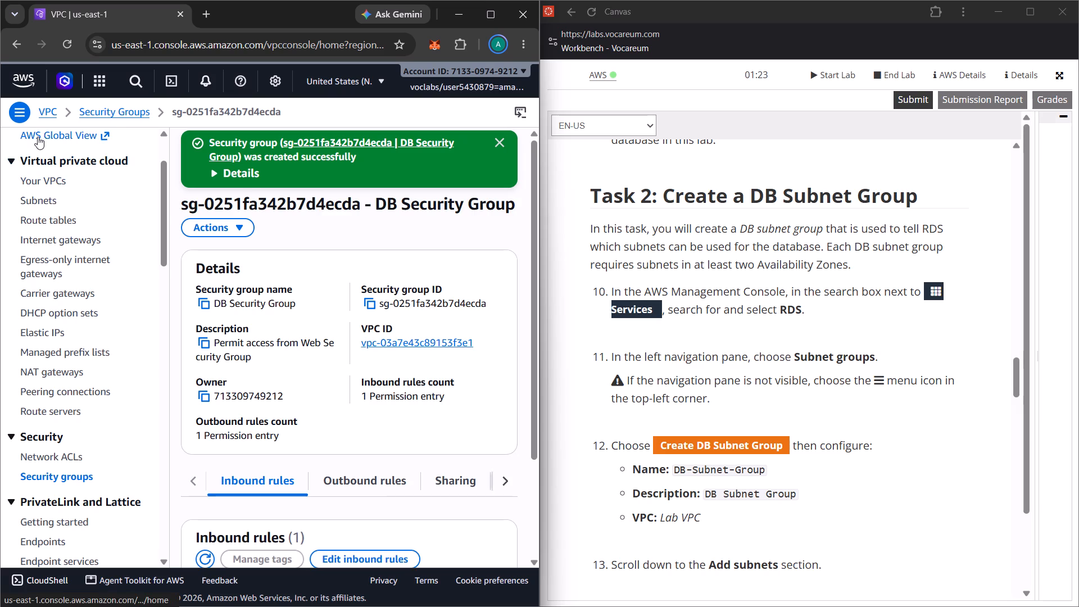
{"action": "left_click", "coordinate": [97, 78]}
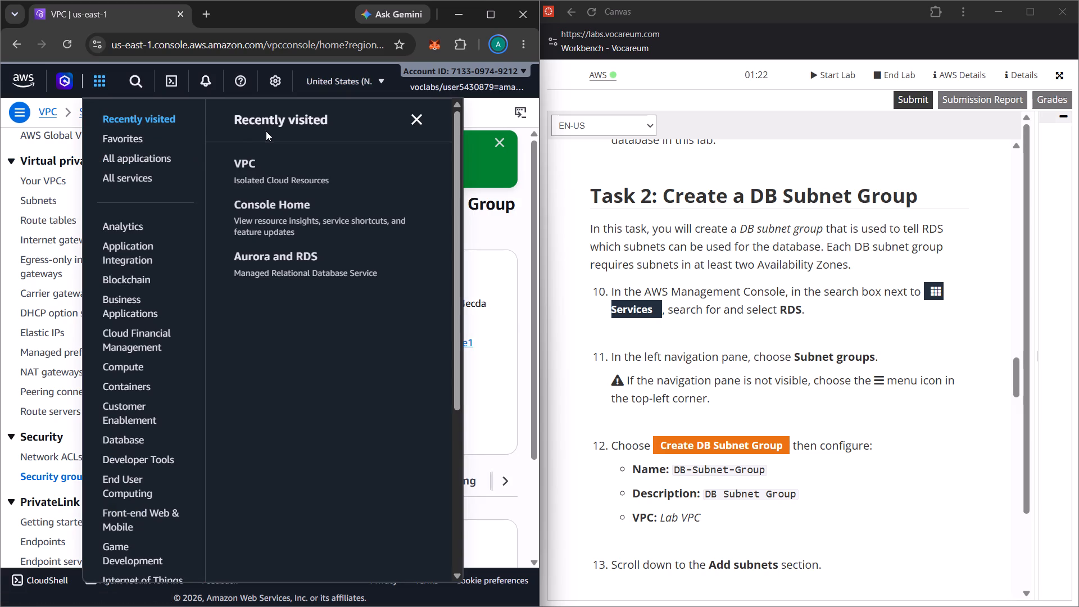
{"action": "left_click", "coordinate": [135, 83]}
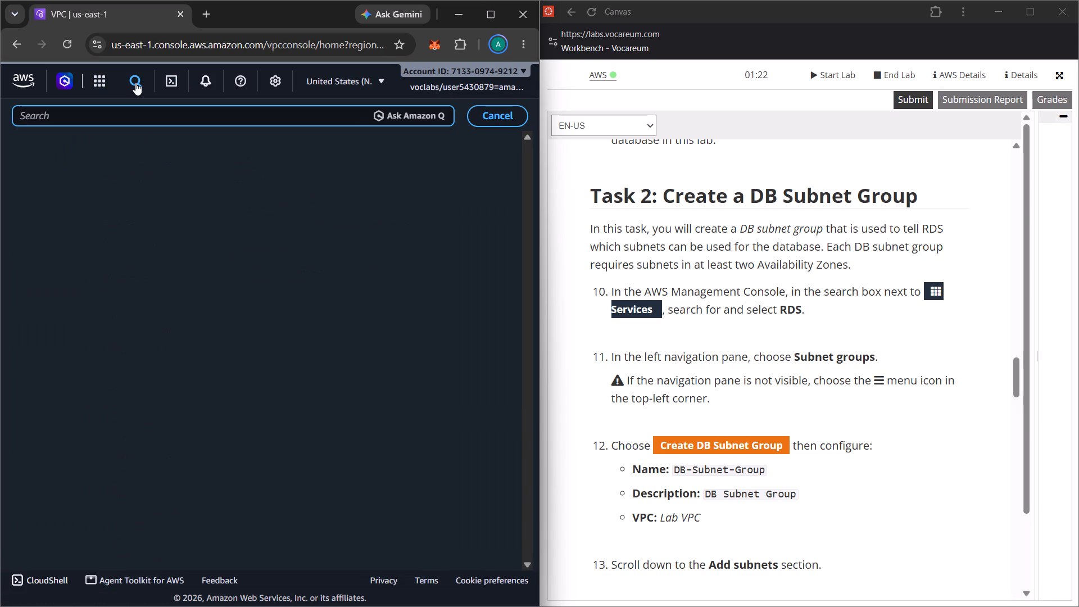
{"action": "type", "text": "rds"}
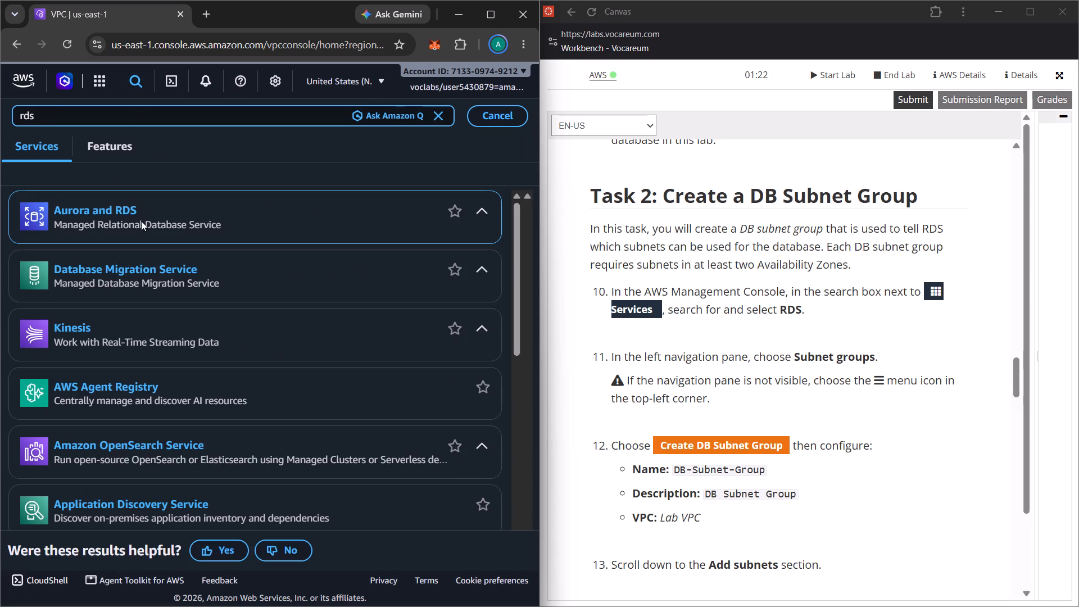
{"action": "left_click", "coordinate": [112, 218]}
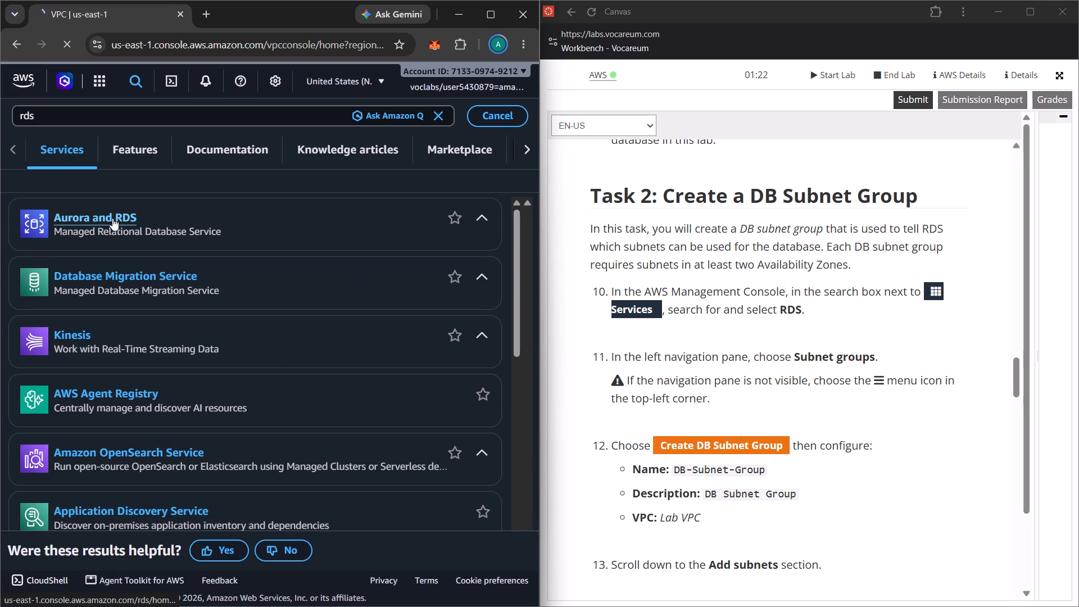
Go to the RDS subnet groups and start creating a new DB subnet group.
{"action": "scroll", "coordinate": [701, 352], "scroll_direction": "down", "scroll_amount": 1}
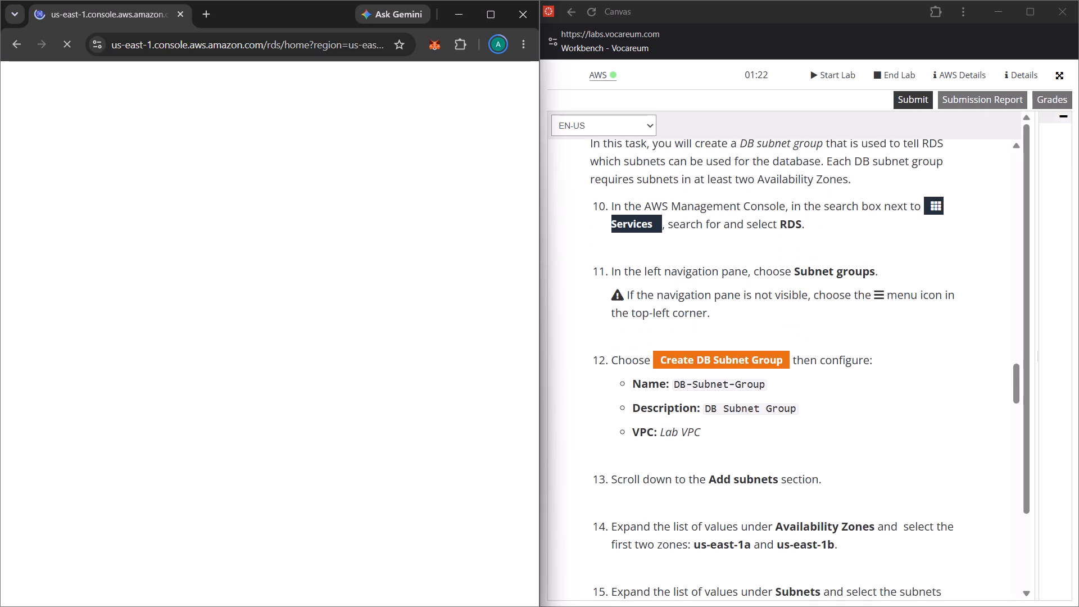
{"action": "scroll", "coordinate": [701, 352], "scroll_direction": "down", "scroll_amount": 1}
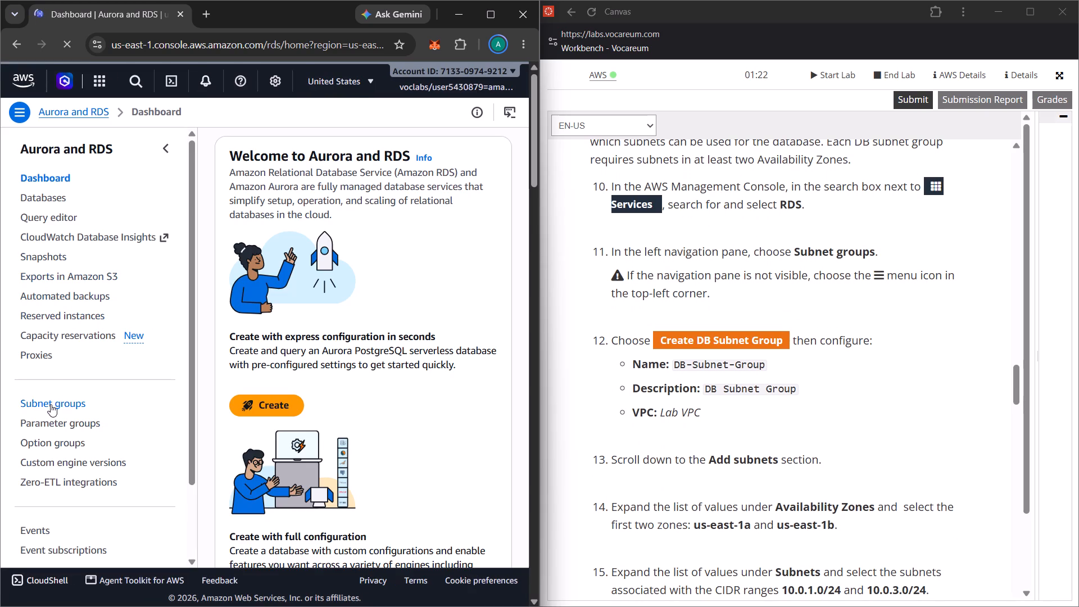
{"action": "left_click", "coordinate": [51, 406]}
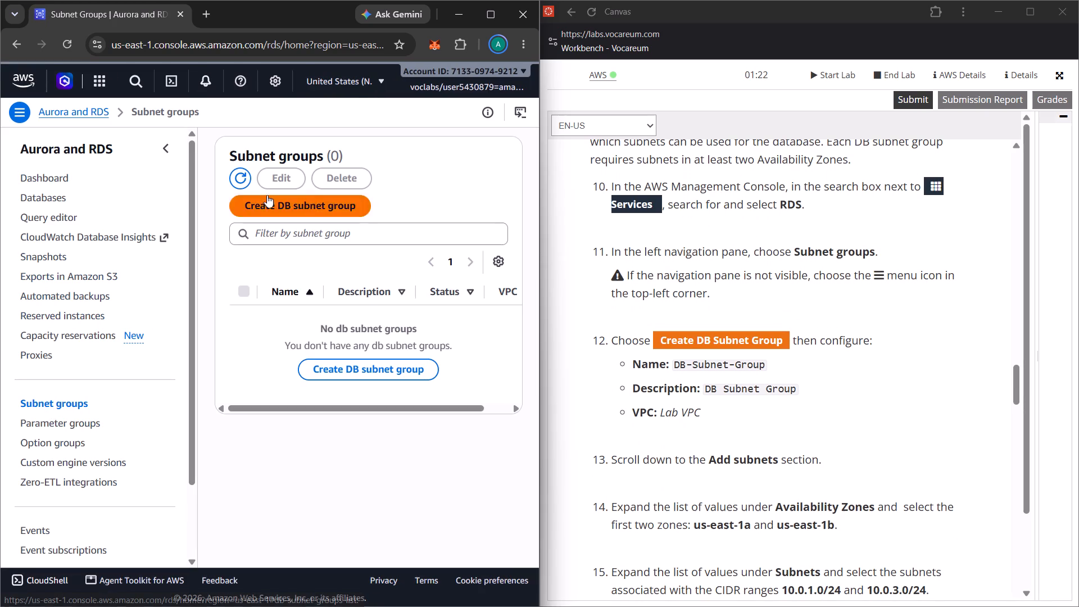
{"action": "left_click", "coordinate": [282, 207]}
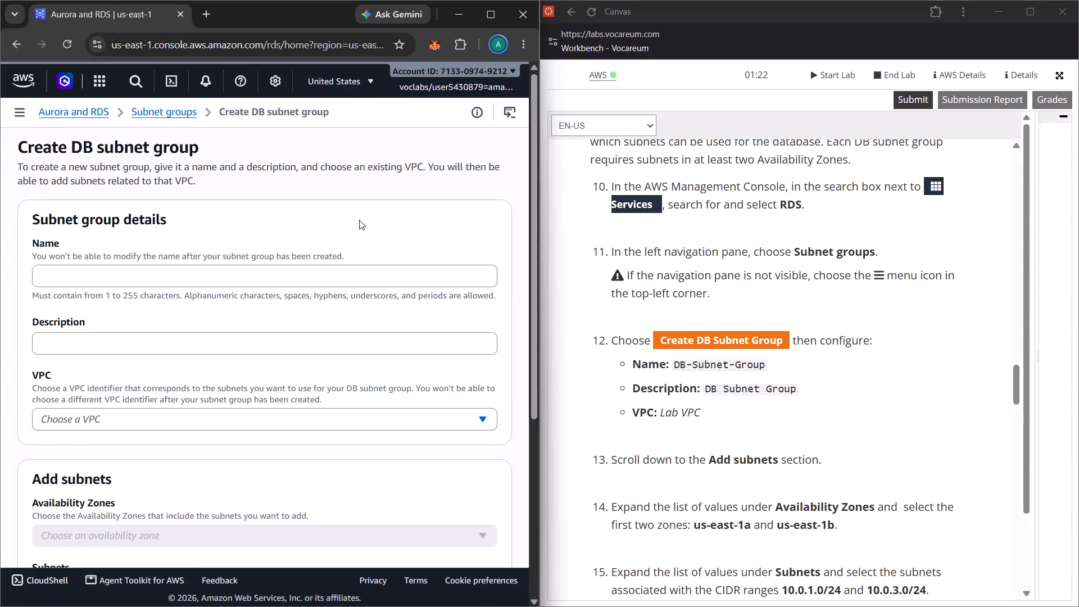
Fill in the subnet group details with name DB-Subnet-Group, description DB Subnet Group and the Lab VPC.
{"action": "scroll", "coordinate": [737, 316], "scroll_direction": "down", "scroll_amount": 2}
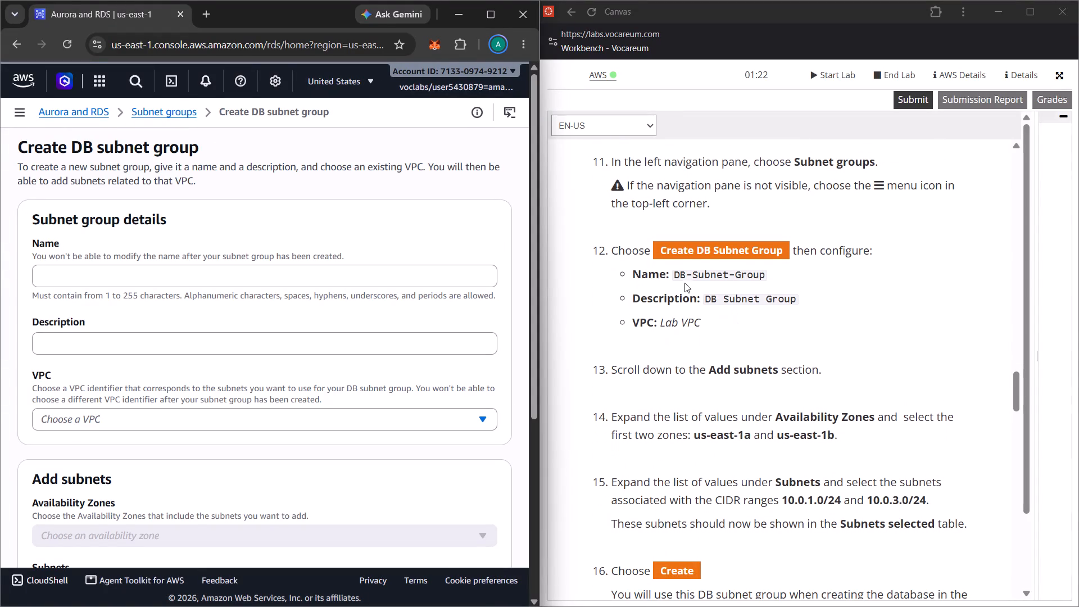
{"action": "left_click_drag", "start_coordinate": [675, 276], "coordinate": [832, 269]}
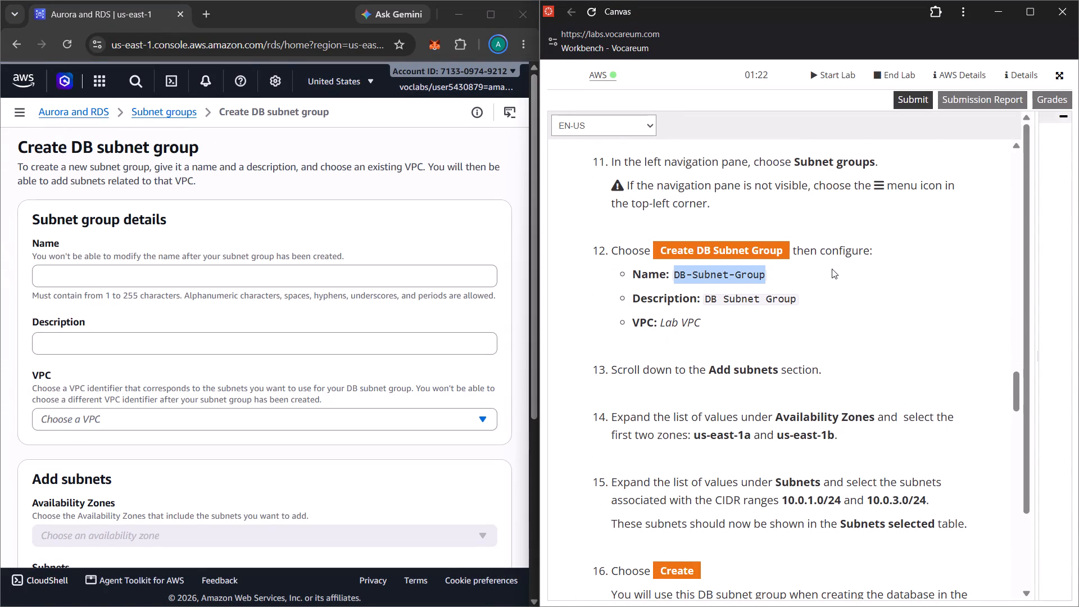
{"action": "key", "text": "ctrl+c"}
{"action": "left_click", "coordinate": [241, 273]}
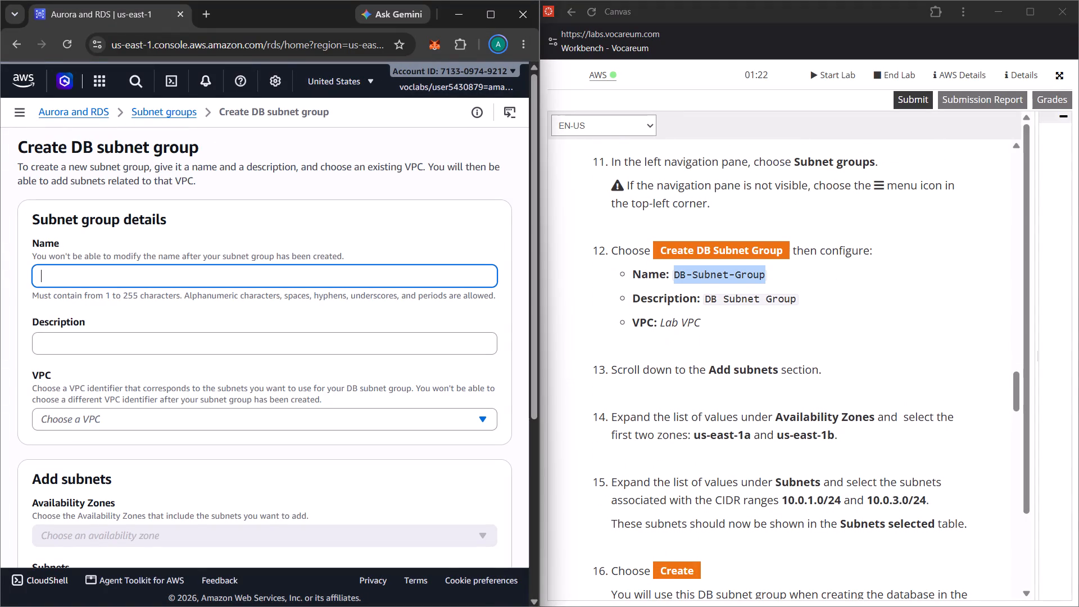
{"action": "key", "text": "ctrl+v"}
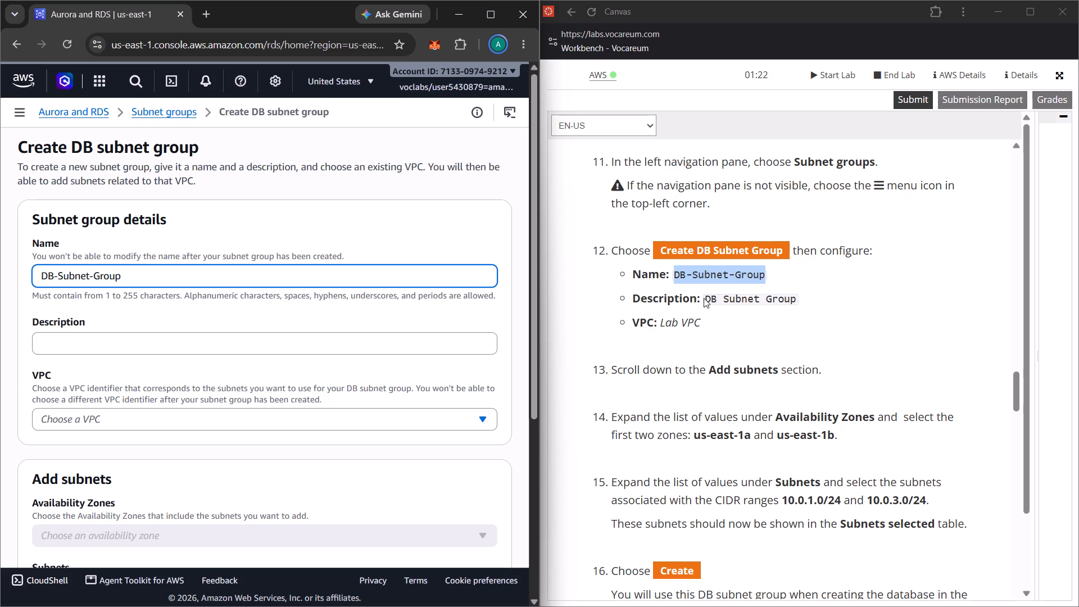
{"action": "left_click_drag", "start_coordinate": [707, 297], "coordinate": [840, 301]}
{"action": "key", "text": "ctrl+c"}
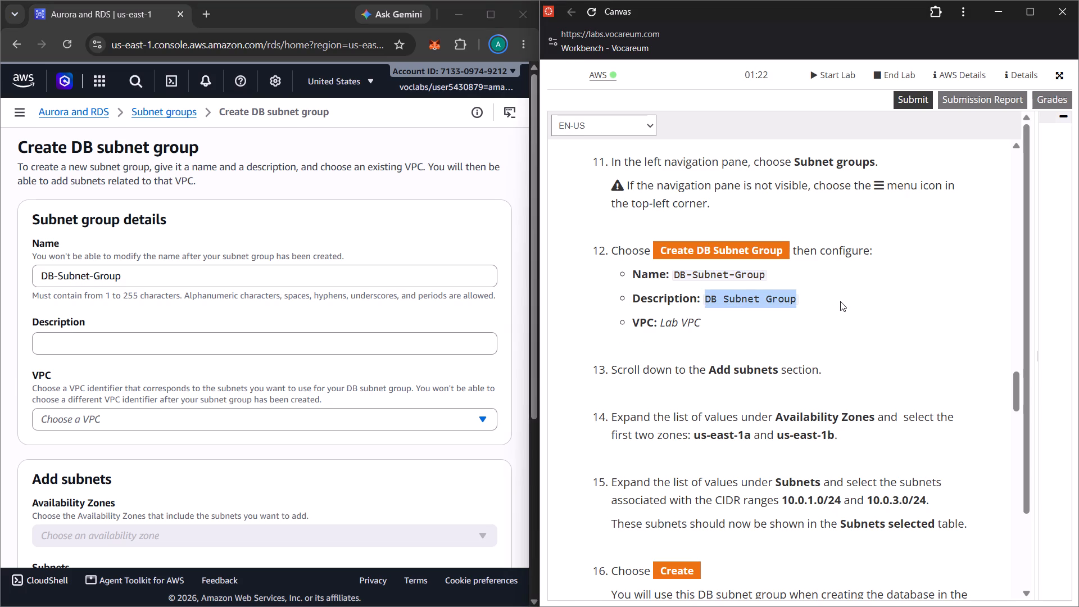
{"action": "left_click", "coordinate": [197, 348]}
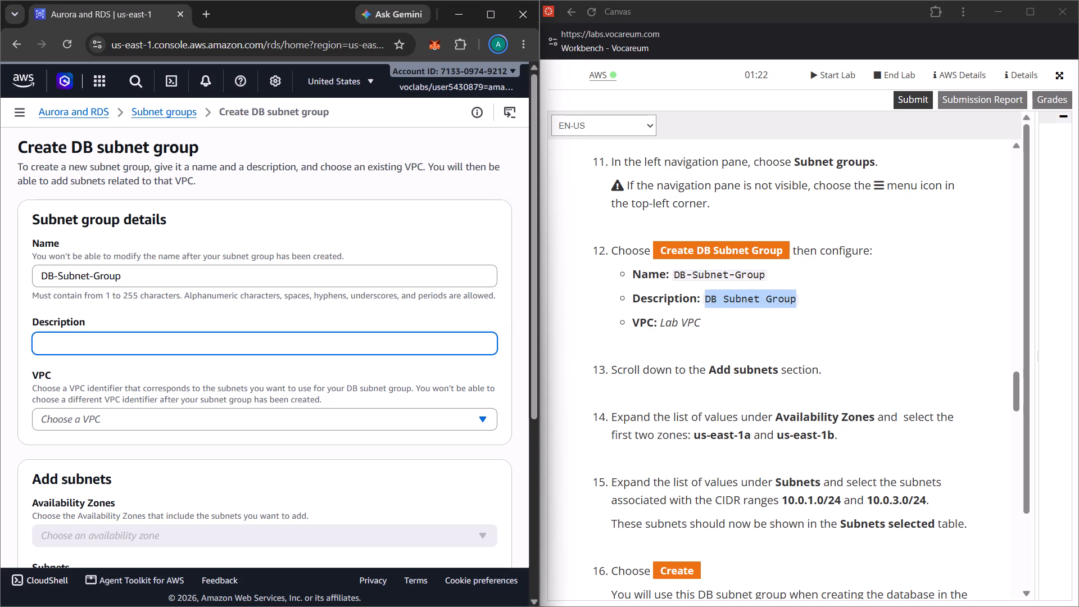
{"action": "key", "text": "ctrl+v"}
{"action": "scroll", "coordinate": [351, 396], "scroll_direction": "down", "scroll_amount": 1}
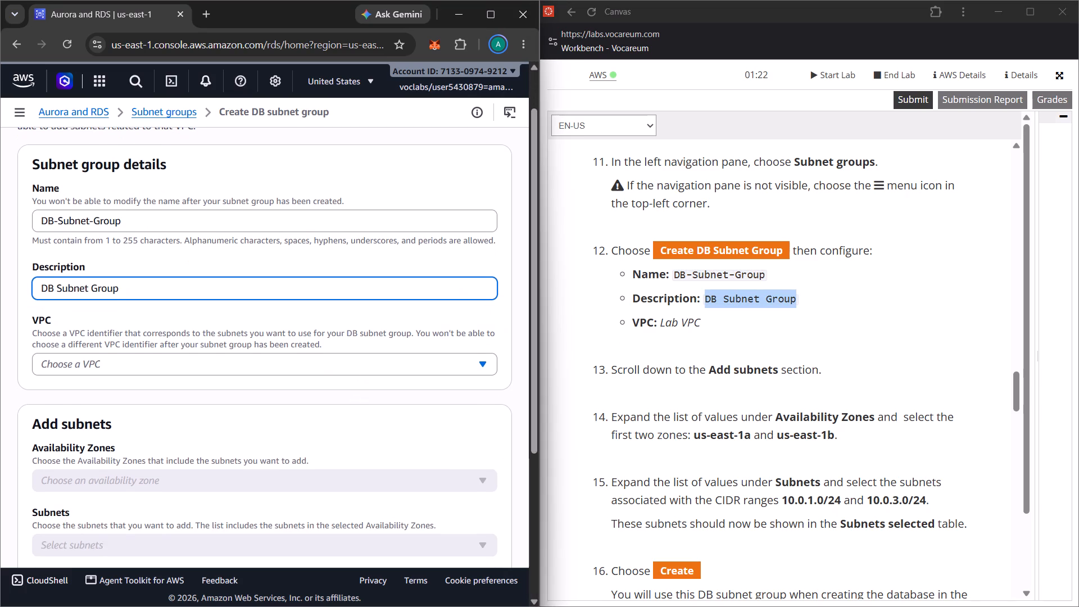
{"action": "left_click", "coordinate": [419, 365]}
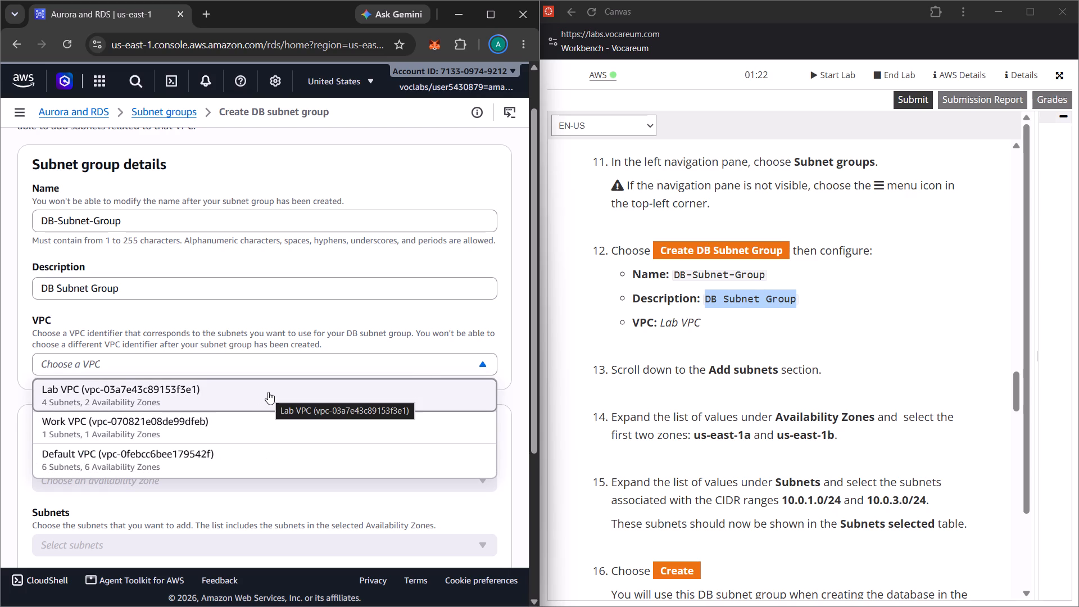
{"action": "left_click", "coordinate": [268, 392]}
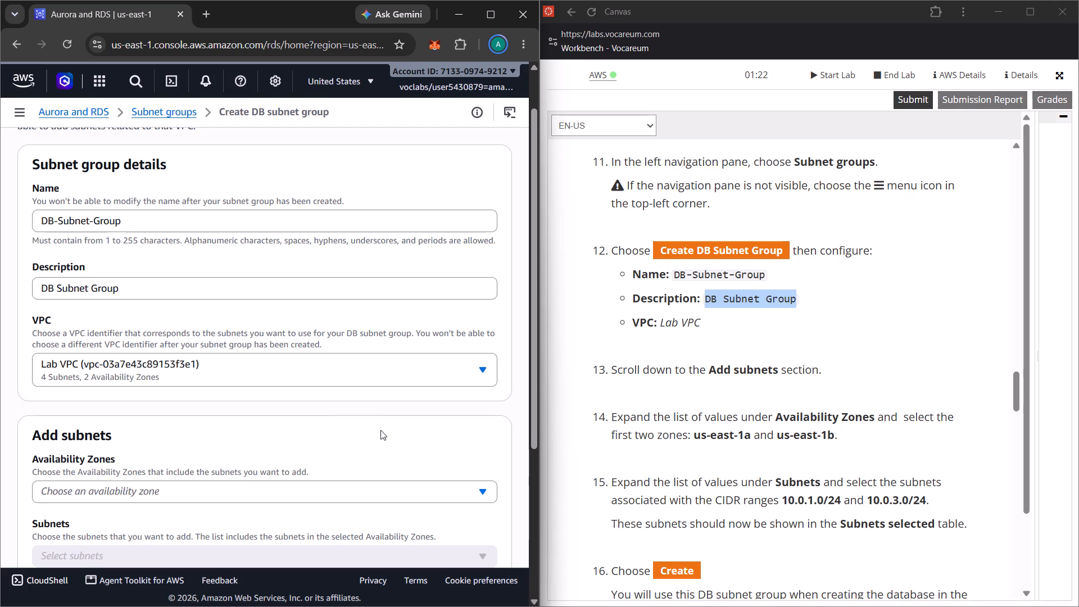
Select the Availability Zones us-east-1a and us-east-1b for the subnet group, following step 14 of the lab instructions.
{"action": "scroll", "coordinate": [379, 430], "scroll_direction": "down", "scroll_amount": 2}
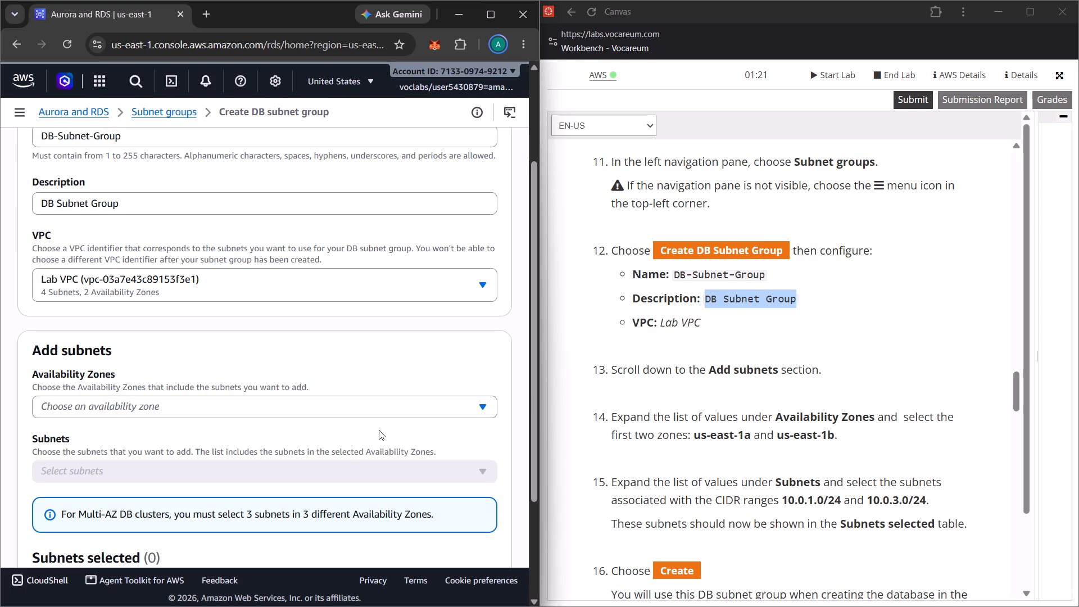
{"action": "scroll", "coordinate": [344, 437], "scroll_direction": "down", "scroll_amount": 1}
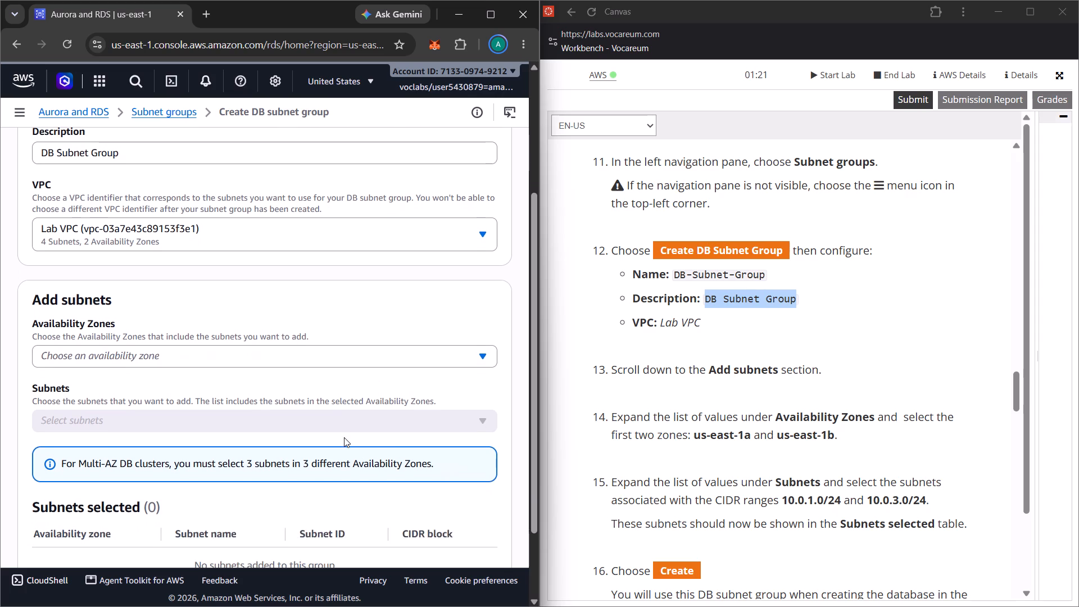
{"action": "scroll", "coordinate": [344, 437], "scroll_direction": "down", "scroll_amount": 3}
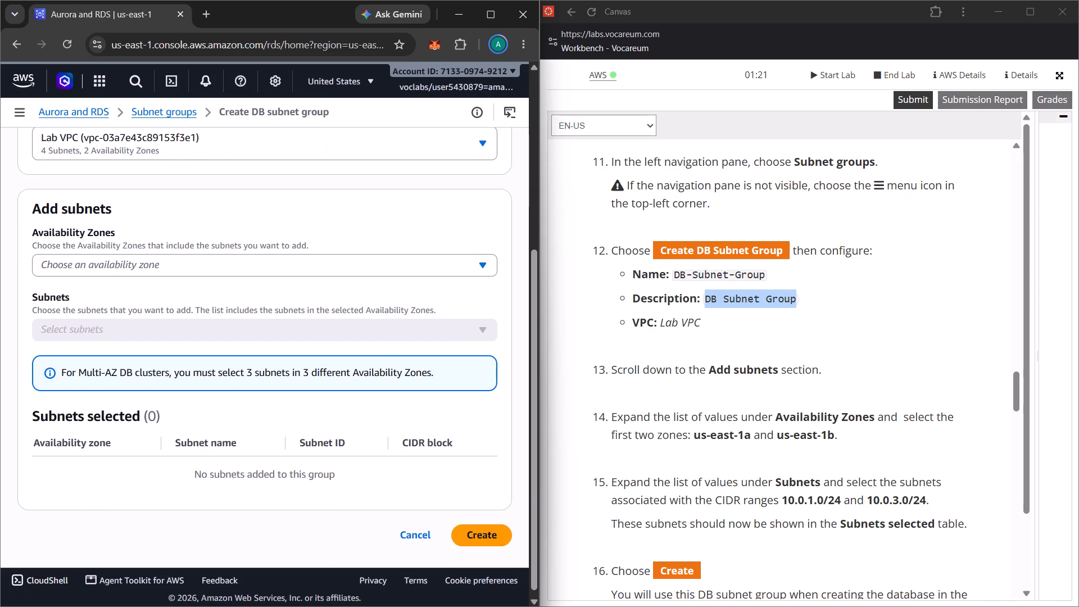
{"action": "scroll", "coordinate": [344, 437], "scroll_direction": "up", "scroll_amount": 1}
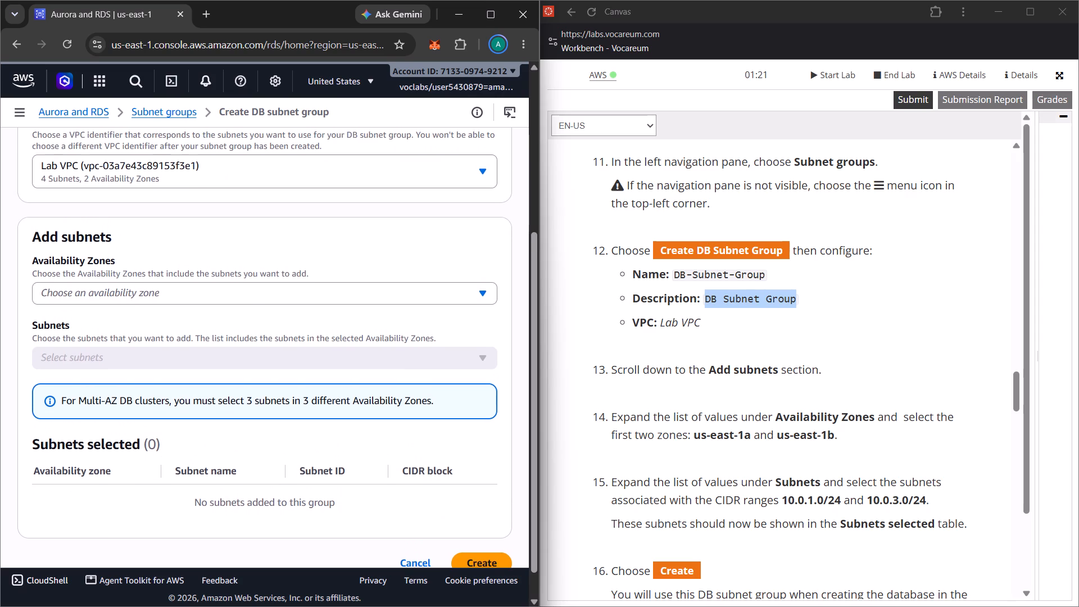
{"action": "scroll", "coordinate": [705, 437], "scroll_direction": "down", "scroll_amount": 1}
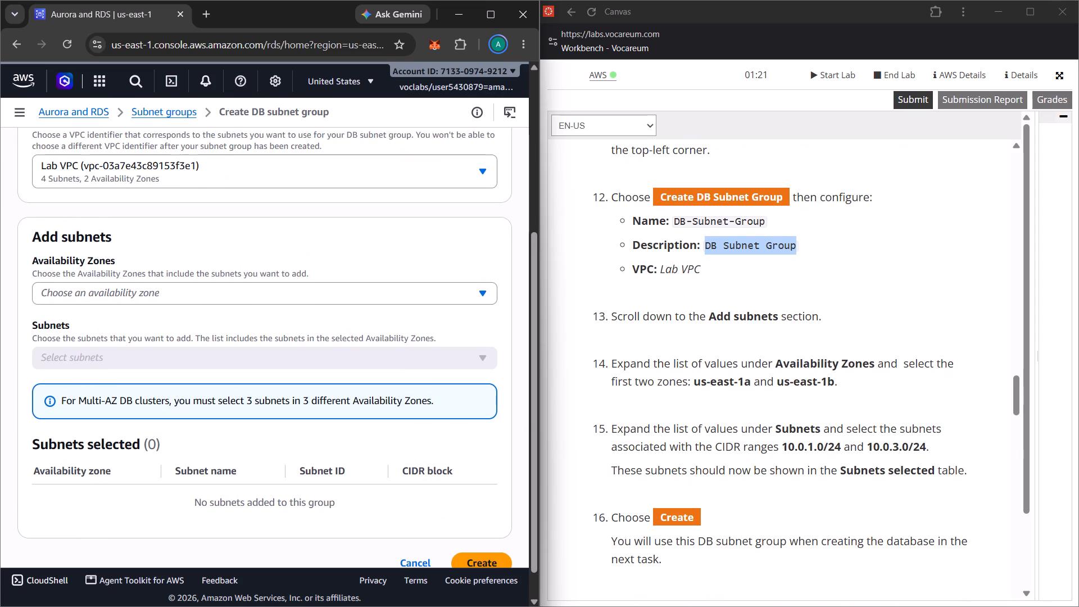
{"action": "scroll", "coordinate": [403, 464], "scroll_direction": "down", "scroll_amount": 1}
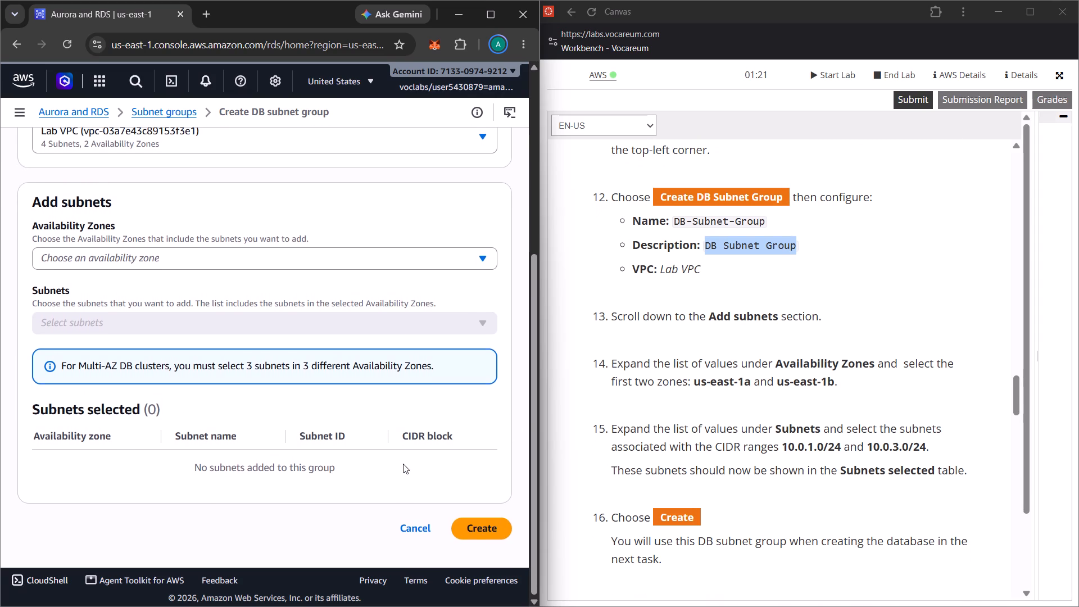
{"action": "scroll", "coordinate": [403, 464], "scroll_direction": "down", "scroll_amount": 1}
{"action": "scroll", "coordinate": [688, 398], "scroll_direction": "down", "scroll_amount": 1}
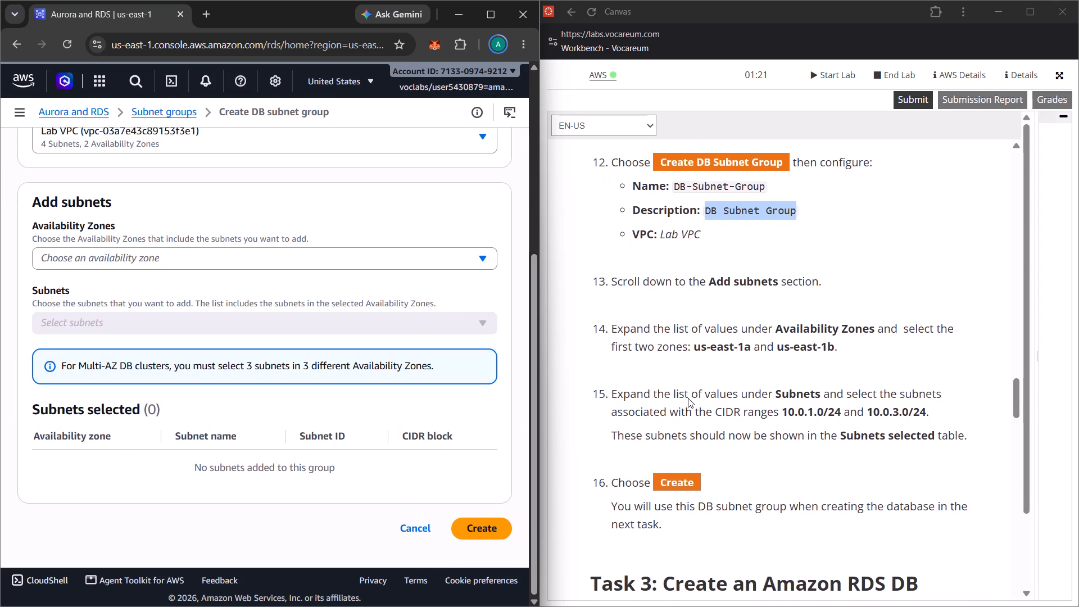
{"action": "scroll", "coordinate": [688, 398], "scroll_direction": "down", "scroll_amount": 1}
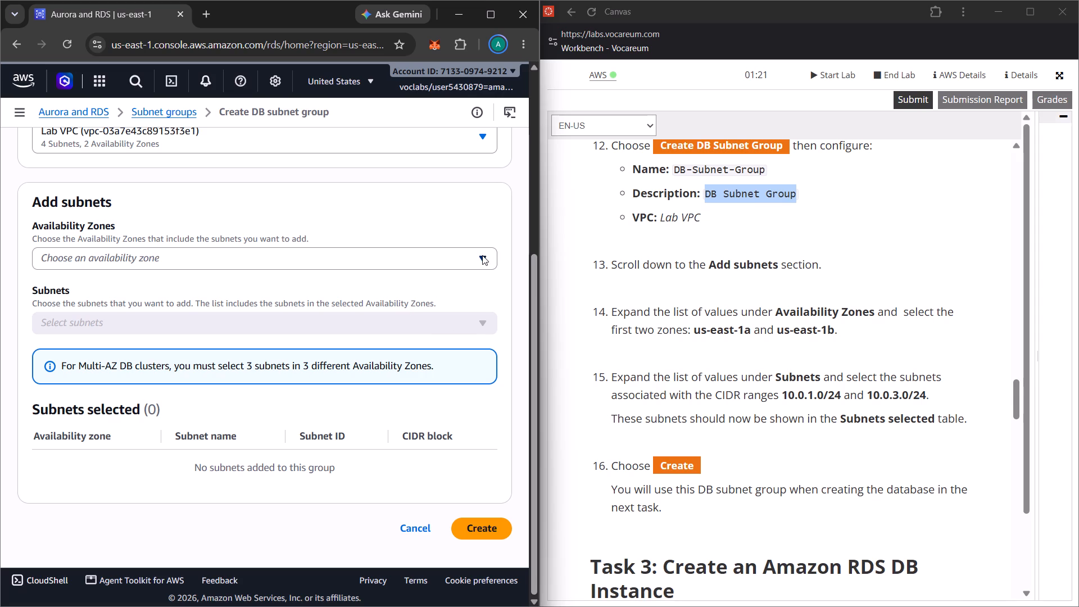
{"action": "left_click", "coordinate": [482, 255]}
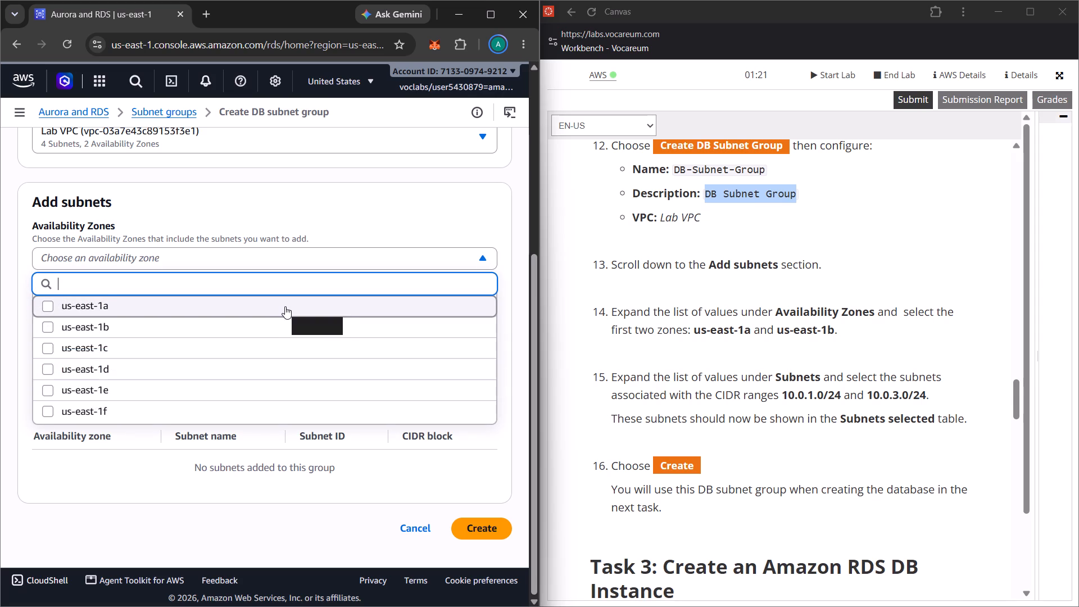
{"action": "left_click", "coordinate": [285, 306]}
{"action": "left_click", "coordinate": [263, 324]}
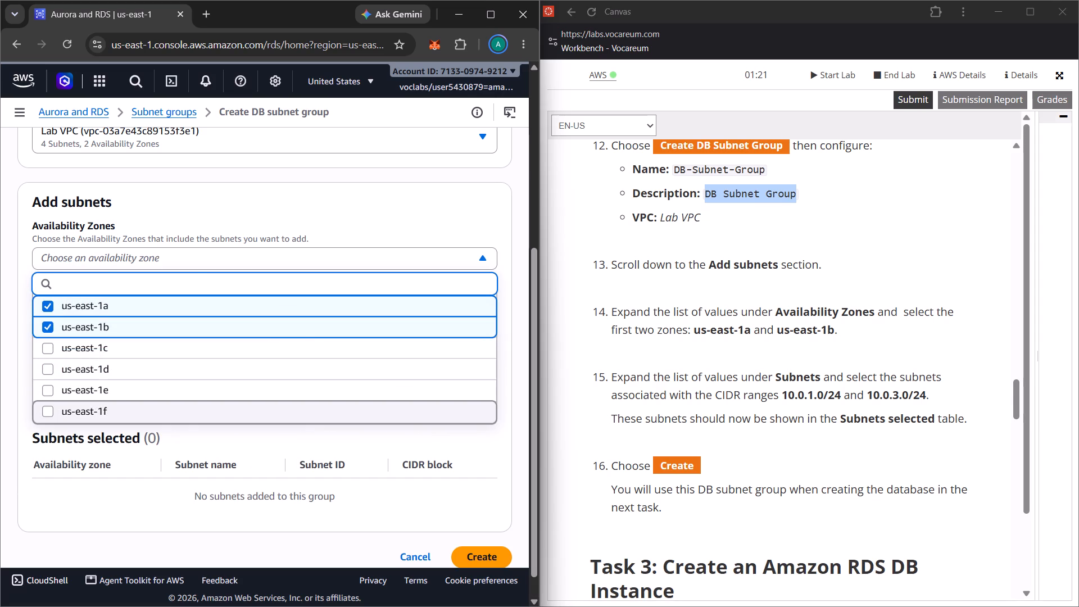
{"action": "left_click", "coordinate": [463, 465]}
{"action": "scroll", "coordinate": [395, 366], "scroll_direction": "down", "scroll_amount": 1}
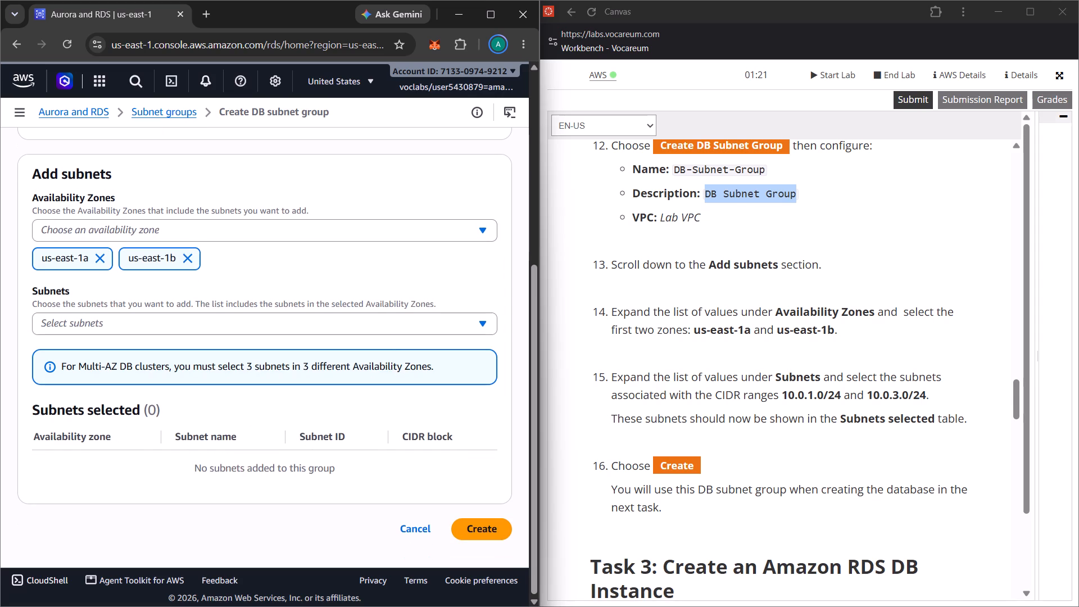
Add Private Subnet 2 (10.0.3.0/24) and Private Subnet 1 (10.0.1.0/24) to the subnet group.
{"action": "scroll", "coordinate": [804, 408], "scroll_direction": "down", "scroll_amount": 1}
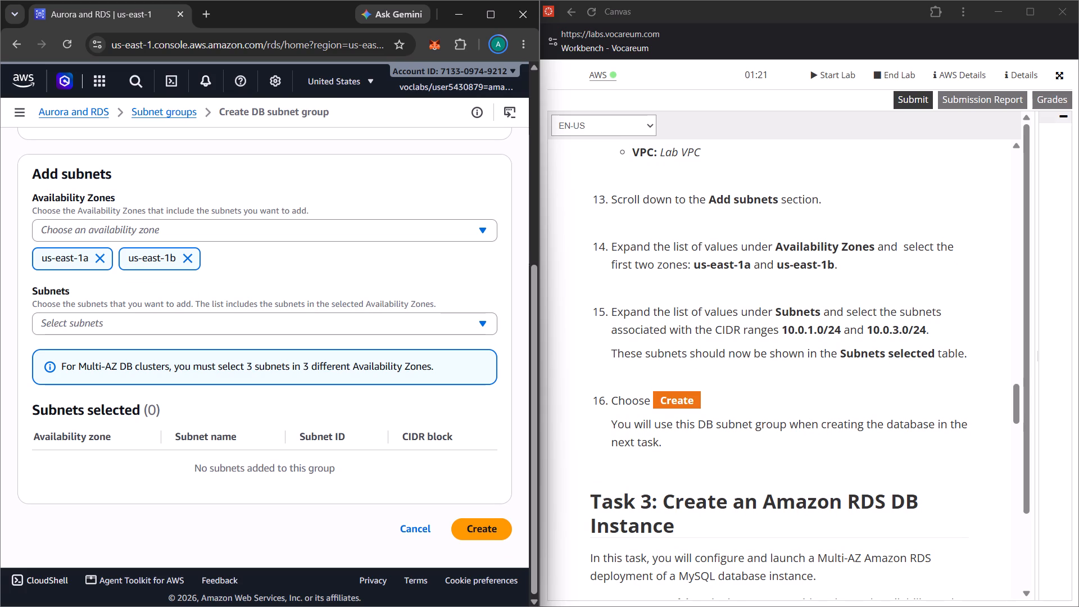
{"action": "left_click", "coordinate": [479, 320]}
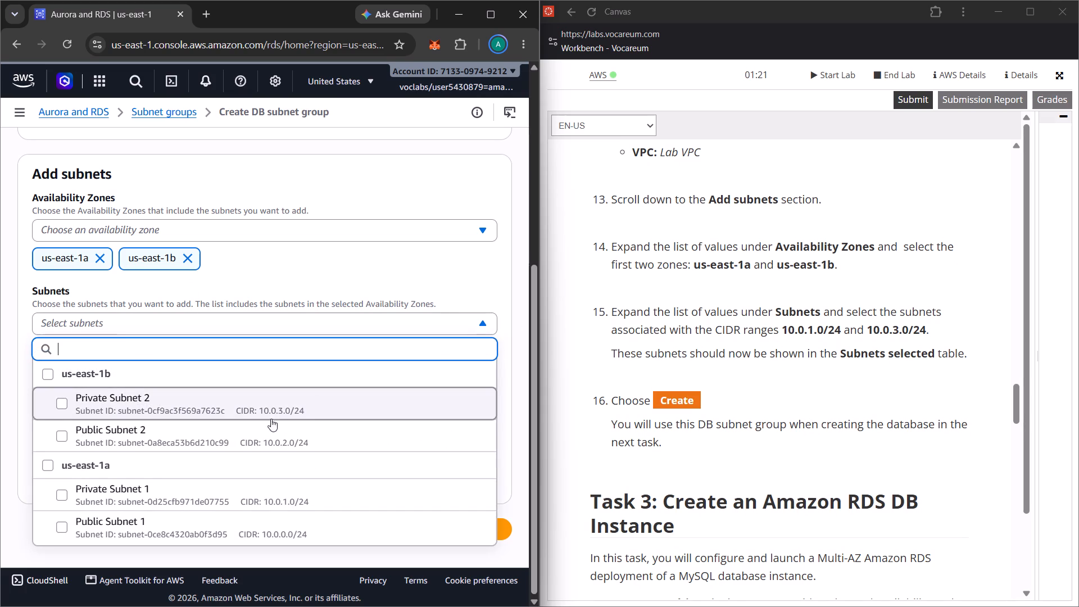
{"action": "left_click", "coordinate": [328, 399]}
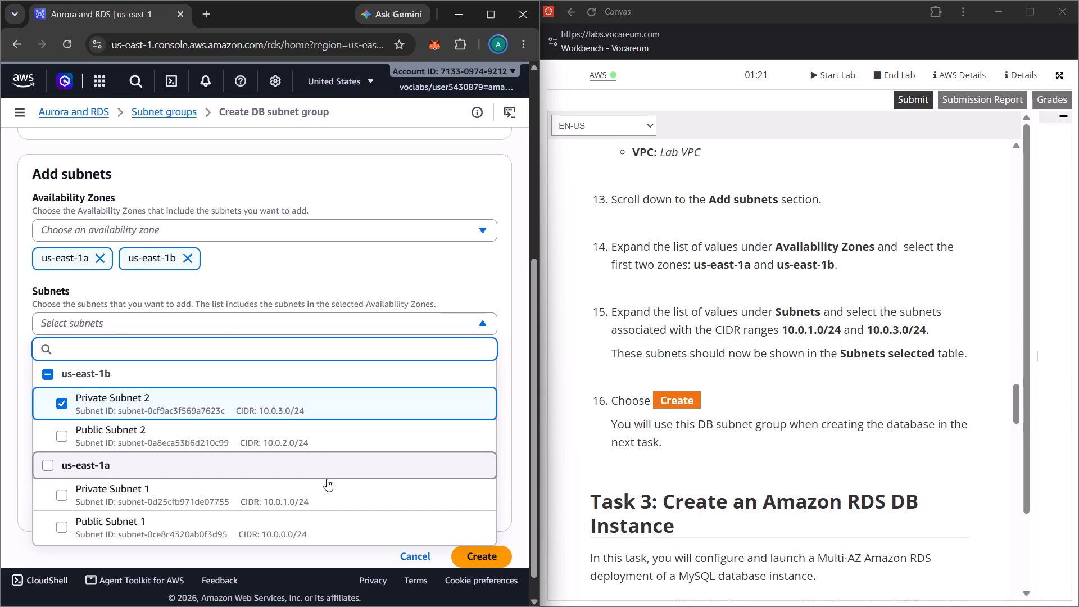
{"action": "left_click", "coordinate": [344, 495]}
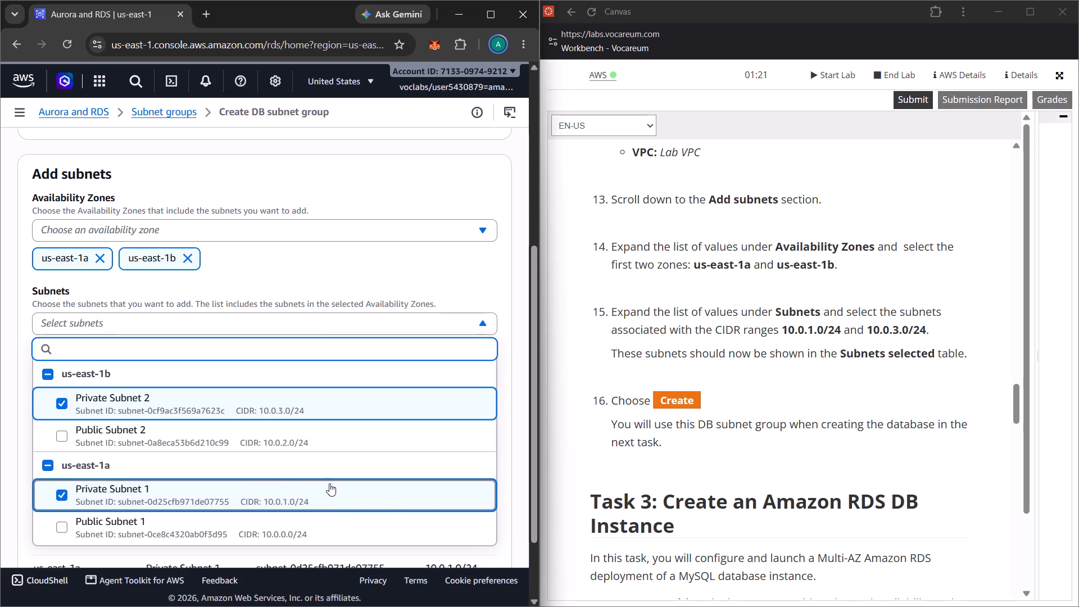
{"action": "left_click", "coordinate": [456, 292]}
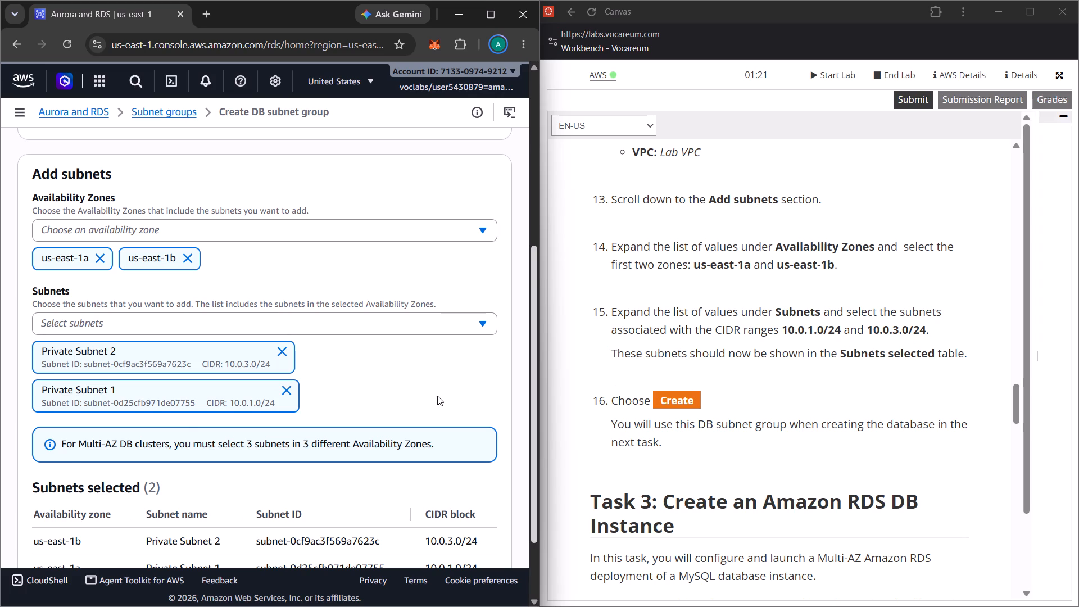
{"action": "scroll", "coordinate": [437, 396], "scroll_direction": "down", "scroll_amount": 2}
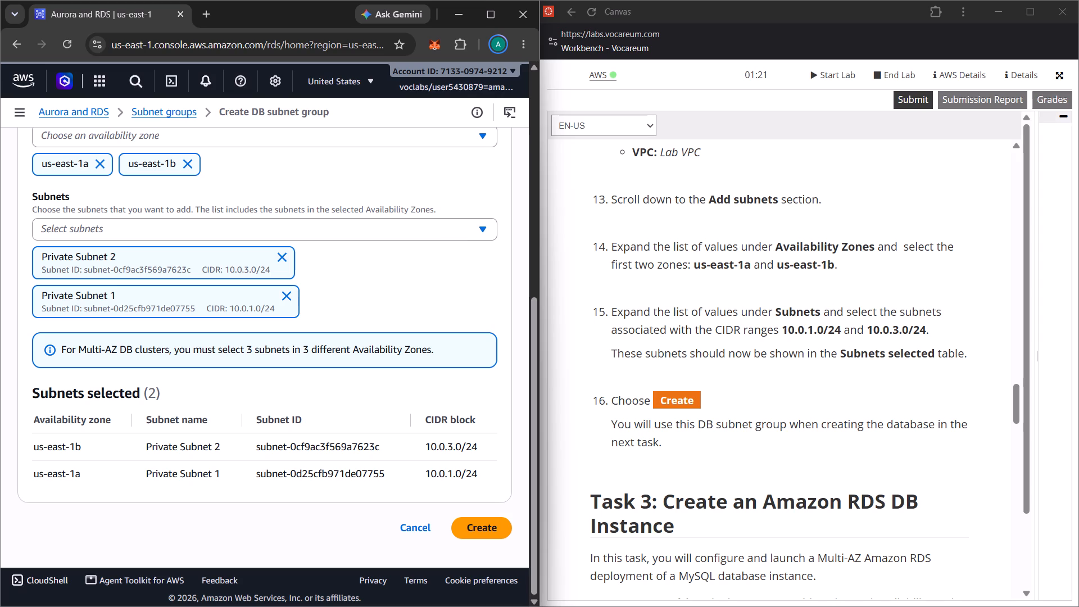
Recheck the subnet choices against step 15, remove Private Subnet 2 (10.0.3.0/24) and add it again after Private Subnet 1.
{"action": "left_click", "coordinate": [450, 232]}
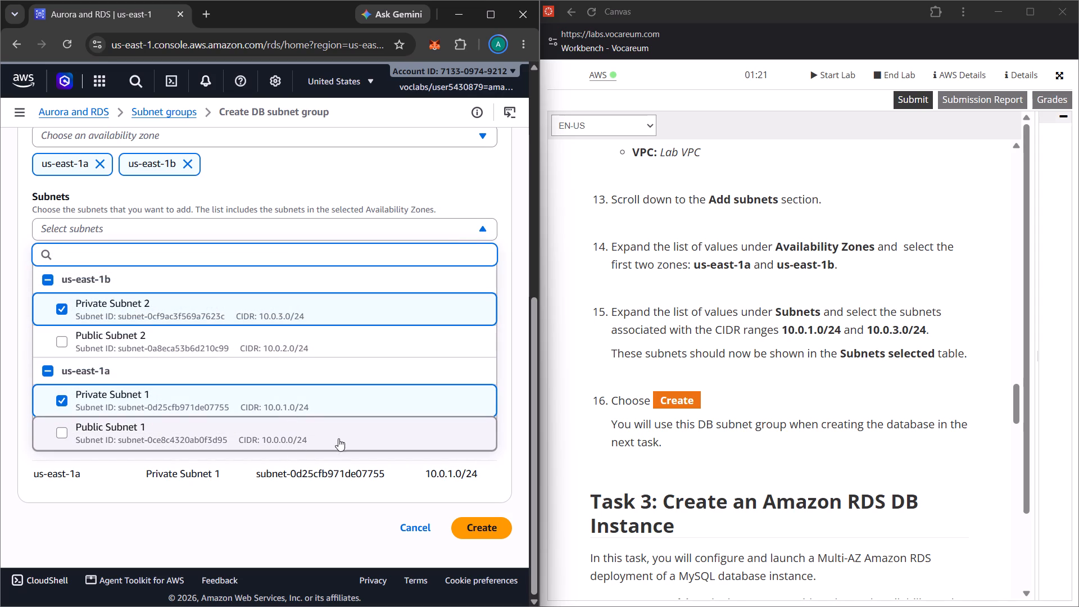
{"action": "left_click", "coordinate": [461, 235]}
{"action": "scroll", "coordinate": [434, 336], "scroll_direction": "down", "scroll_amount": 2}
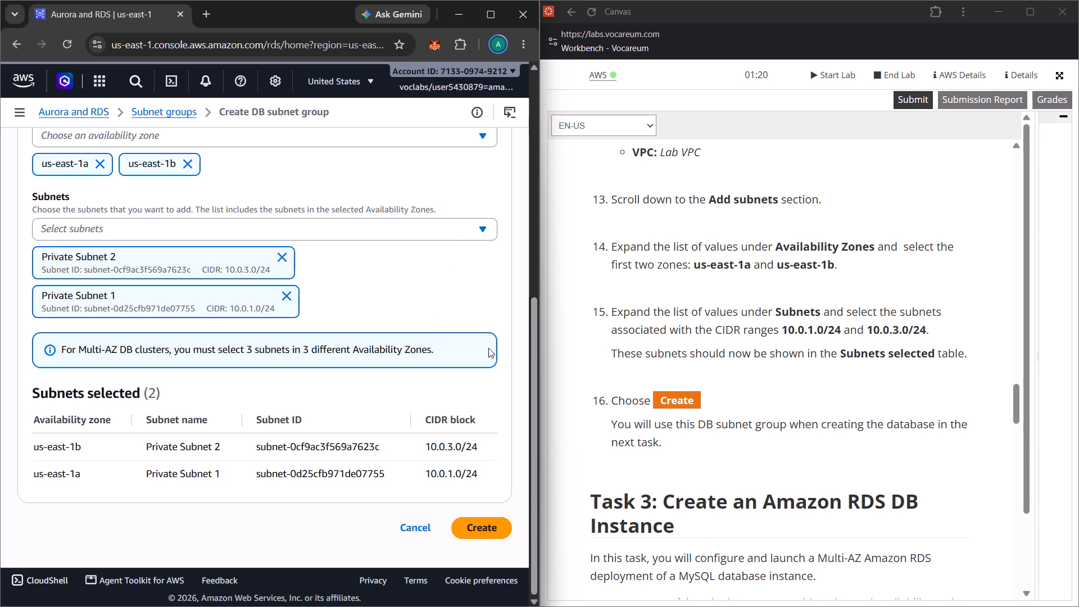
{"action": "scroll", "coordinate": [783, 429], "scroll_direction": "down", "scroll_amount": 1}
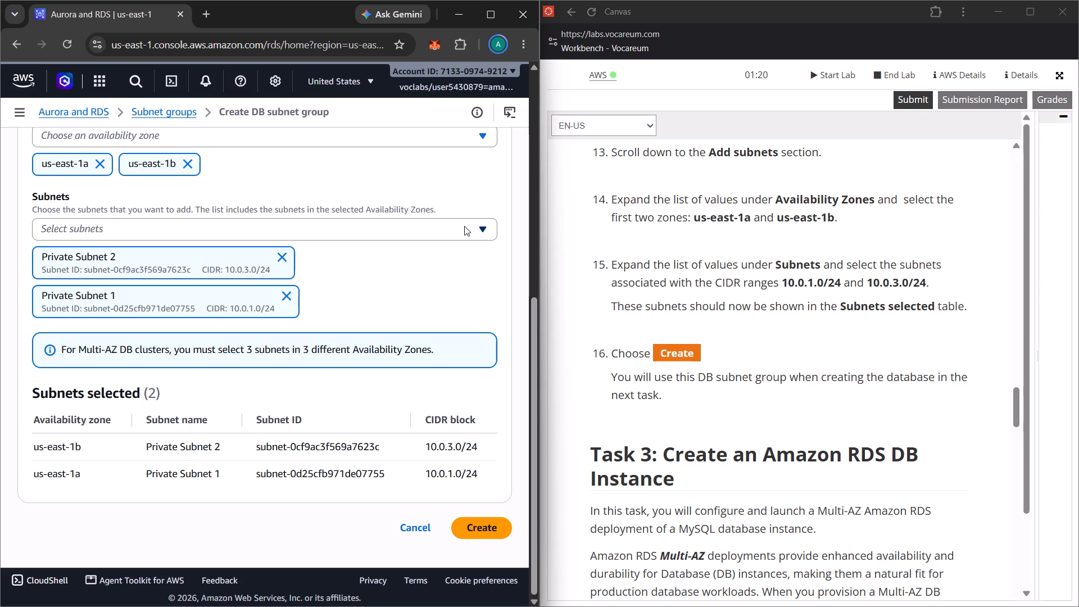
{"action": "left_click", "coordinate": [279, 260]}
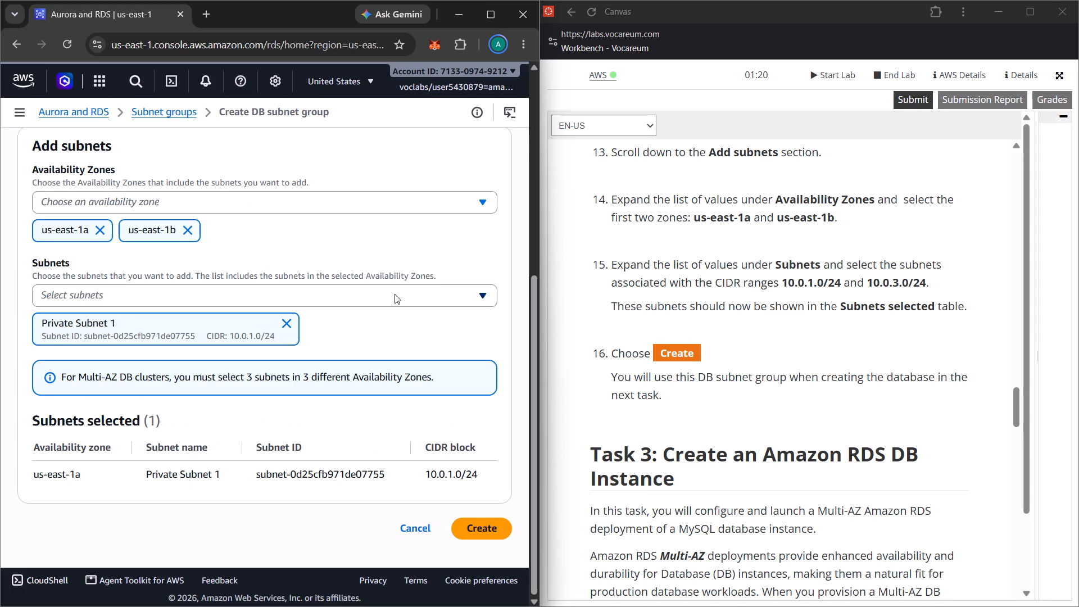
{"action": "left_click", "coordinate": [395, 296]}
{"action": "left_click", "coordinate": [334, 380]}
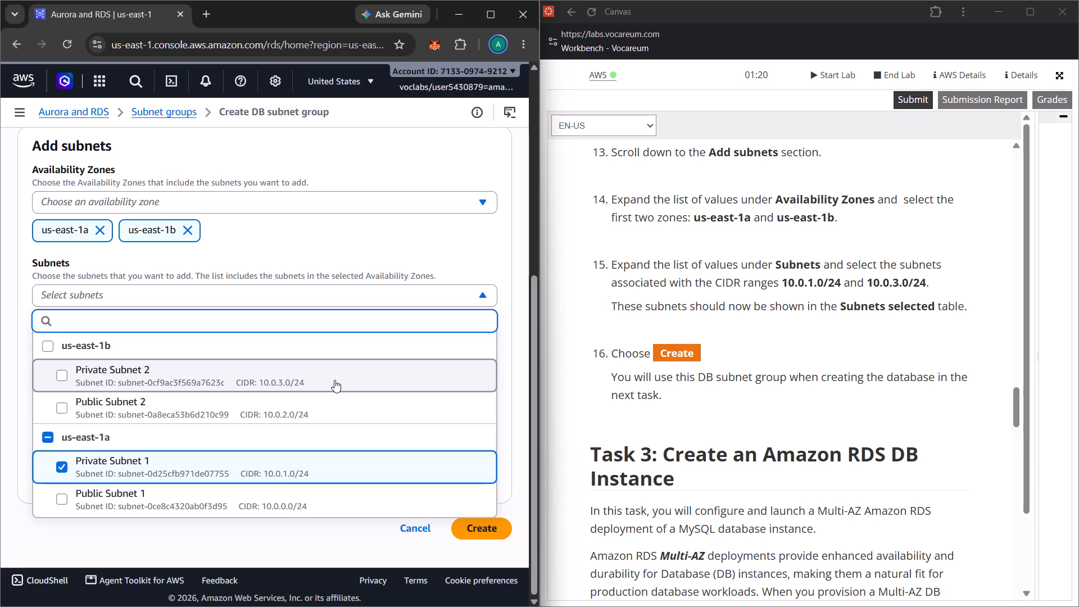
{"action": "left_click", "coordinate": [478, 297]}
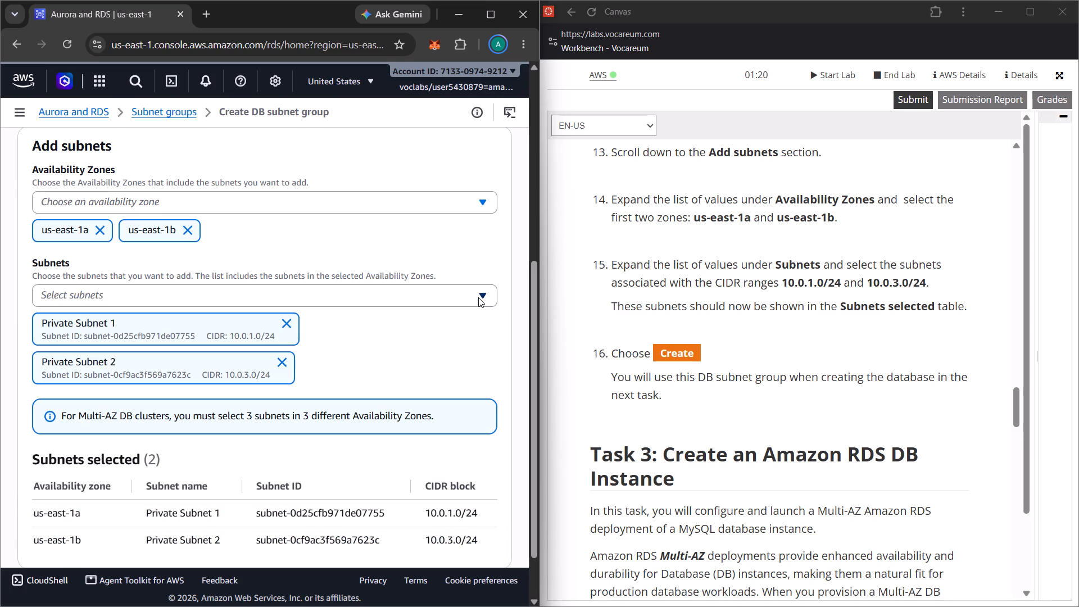
Create the DB subnet group with the two private subnets.
{"action": "scroll", "coordinate": [441, 367], "scroll_direction": "down", "scroll_amount": 2}
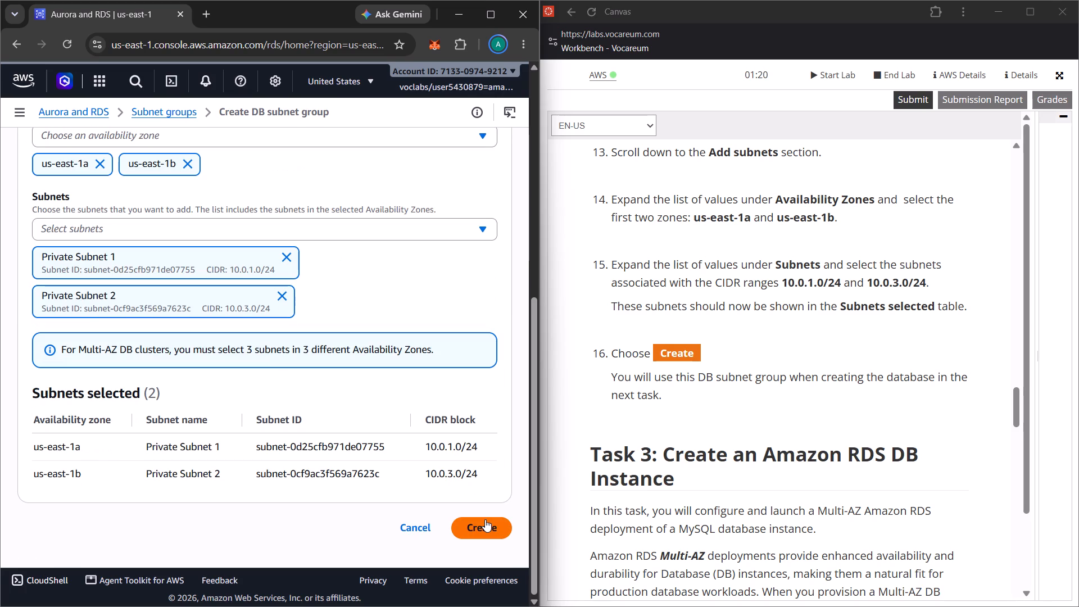
{"action": "left_click", "coordinate": [486, 529]}
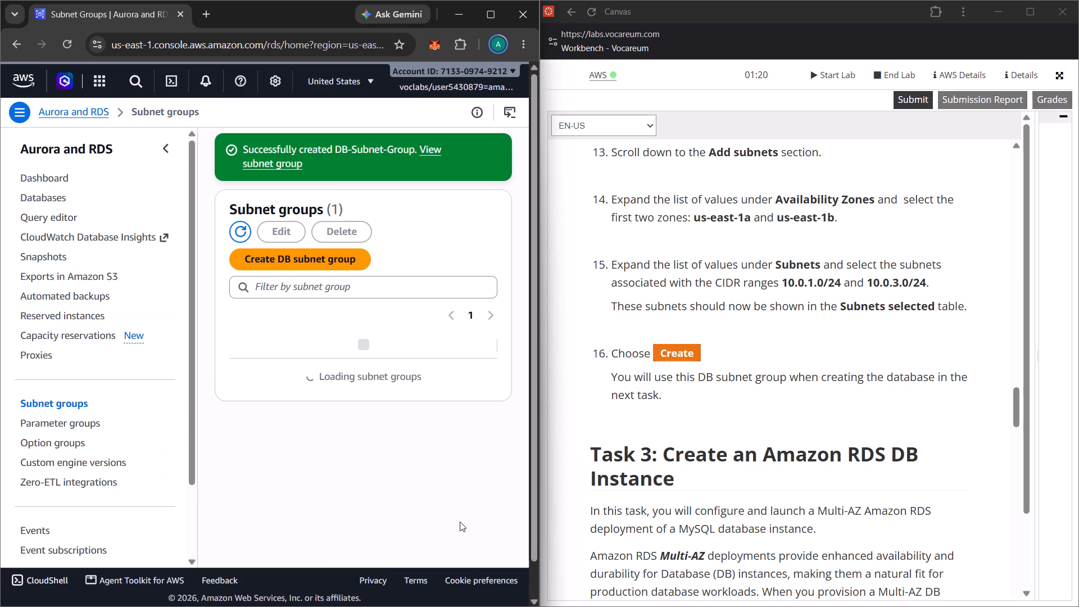
Read the start of Task 3 and start creating a database with Full configuration from the Databases page.
{"action": "scroll", "coordinate": [670, 424], "scroll_direction": "down", "scroll_amount": 4}
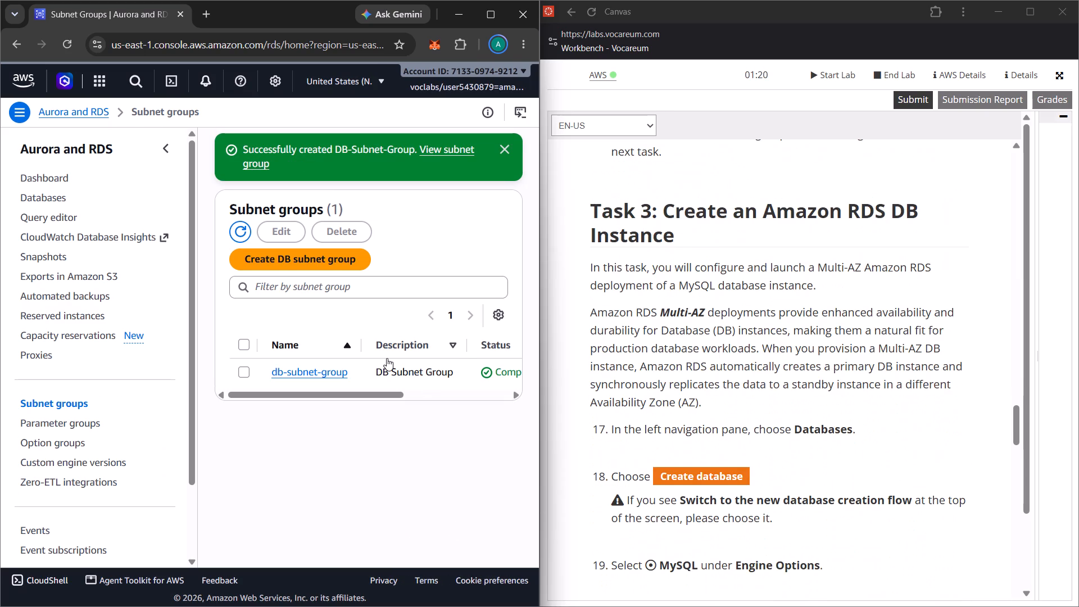
{"action": "scroll", "coordinate": [718, 332], "scroll_direction": "down", "scroll_amount": 1}
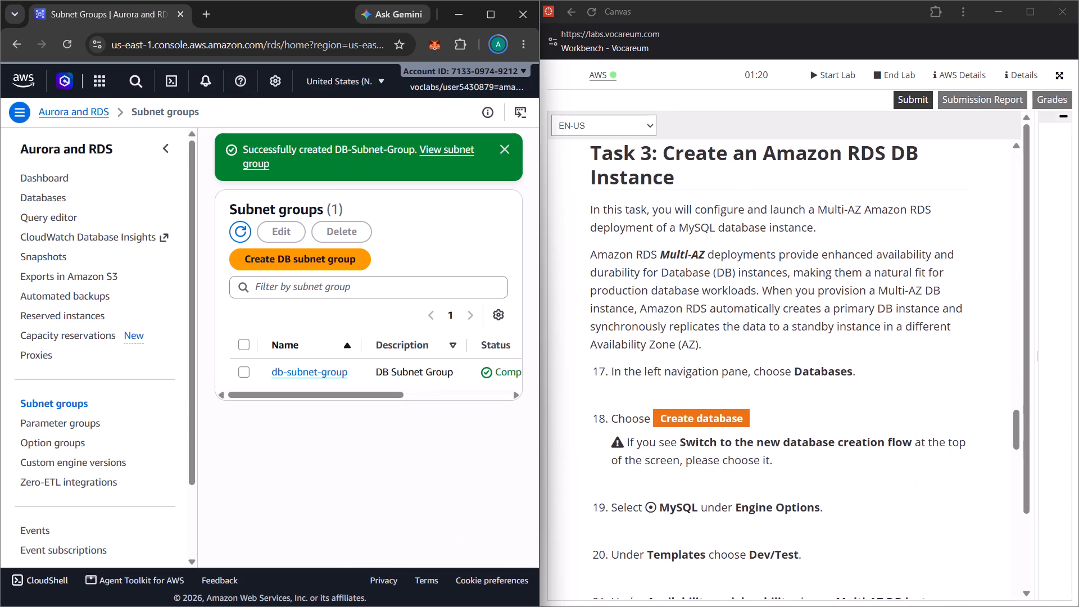
{"action": "scroll", "coordinate": [718, 332], "scroll_direction": "down", "scroll_amount": 2}
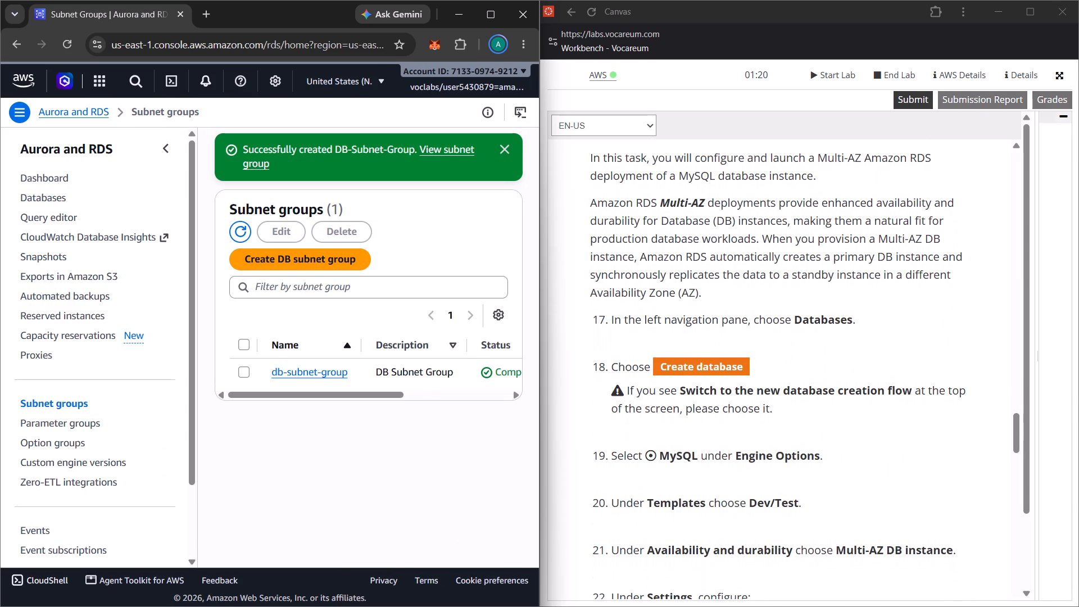
{"action": "scroll", "coordinate": [729, 328], "scroll_direction": "up", "scroll_amount": 1}
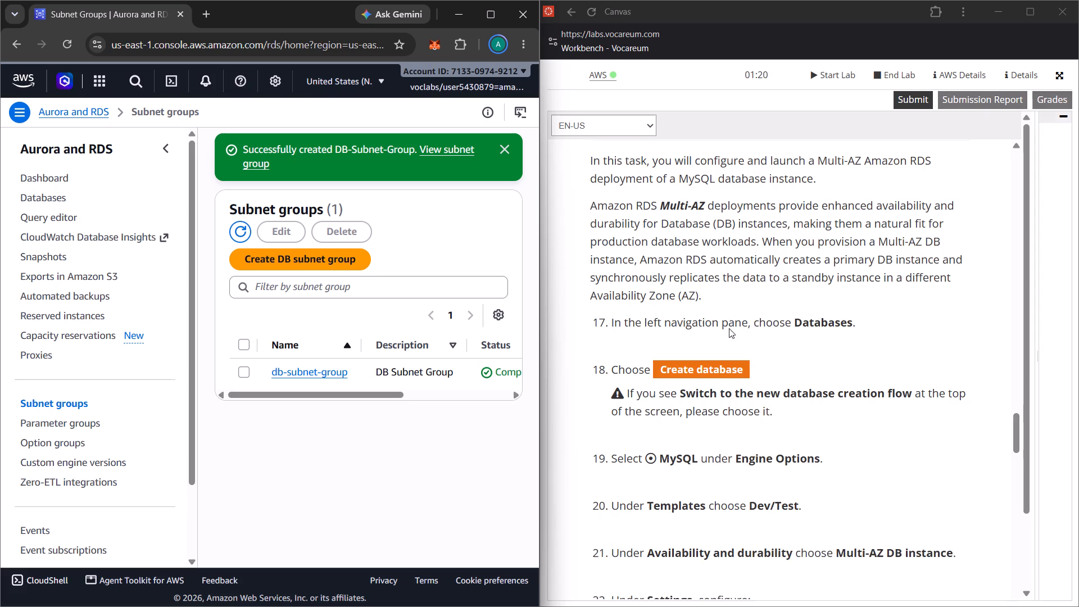
{"action": "scroll", "coordinate": [729, 328], "scroll_direction": "up", "scroll_amount": 1}
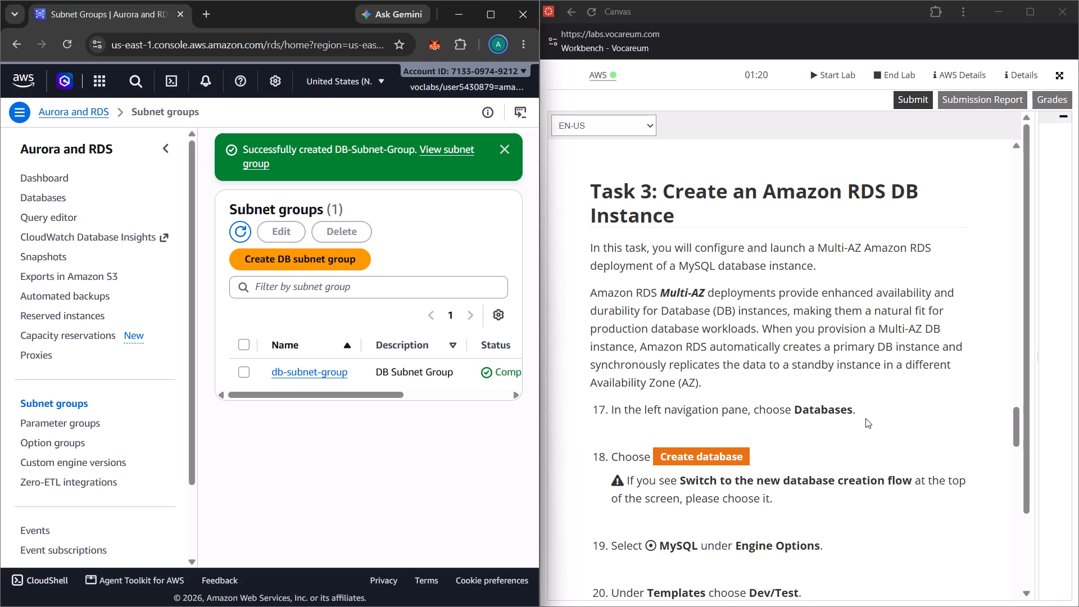
{"action": "left_click", "coordinate": [41, 198]}
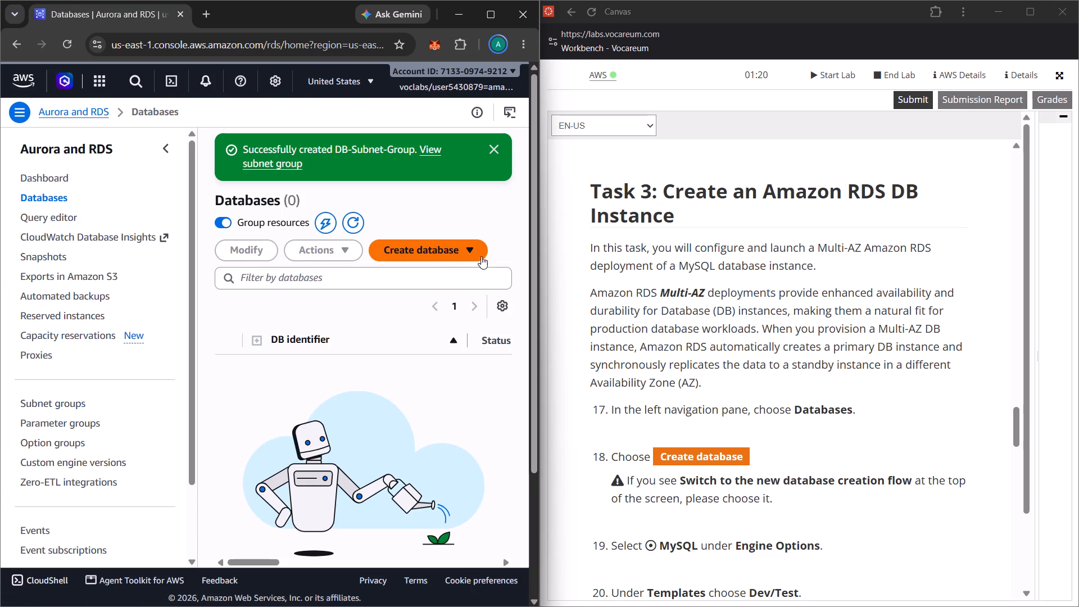
{"action": "left_click", "coordinate": [472, 247]}
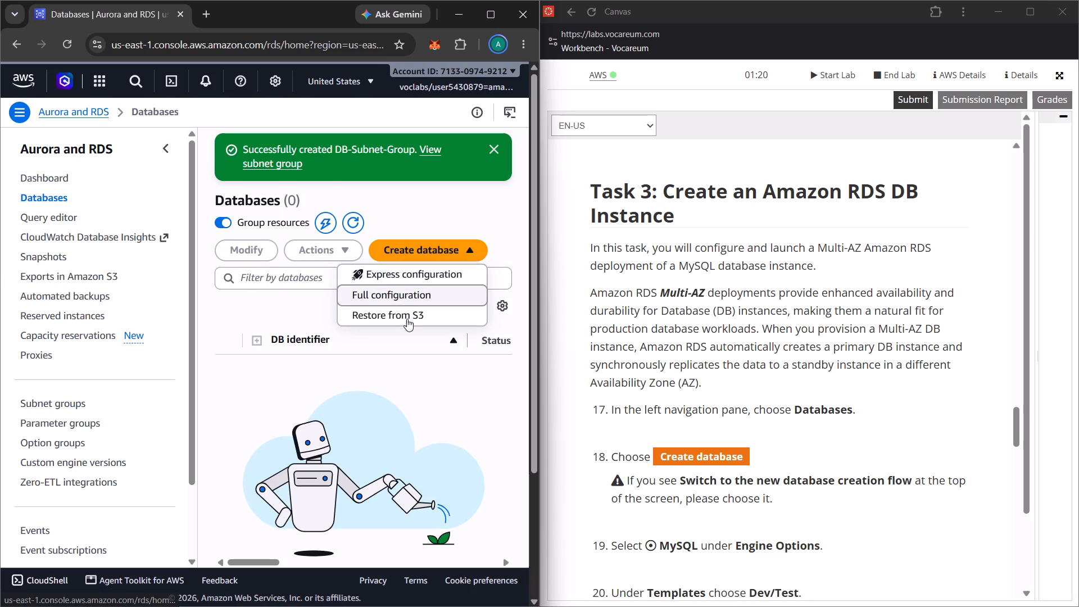
{"action": "left_click", "coordinate": [408, 295]}
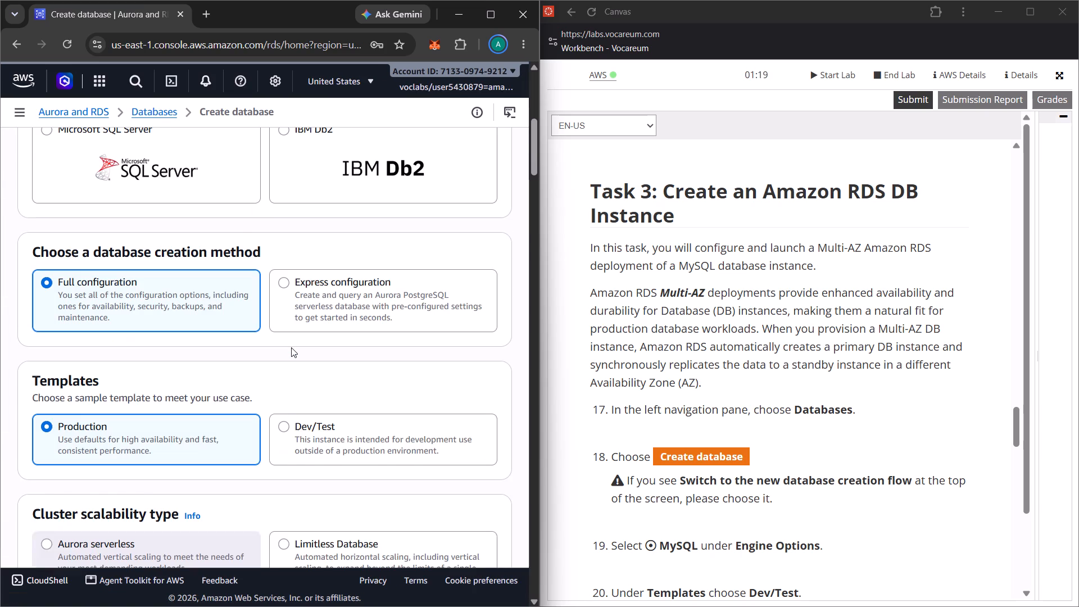
Select MySQL as the engine type, following step 19 of the lab instructions.
{"action": "scroll", "coordinate": [291, 347], "scroll_direction": "up", "scroll_amount": 2}
{"action": "scroll", "coordinate": [742, 423], "scroll_direction": "down", "scroll_amount": 1}
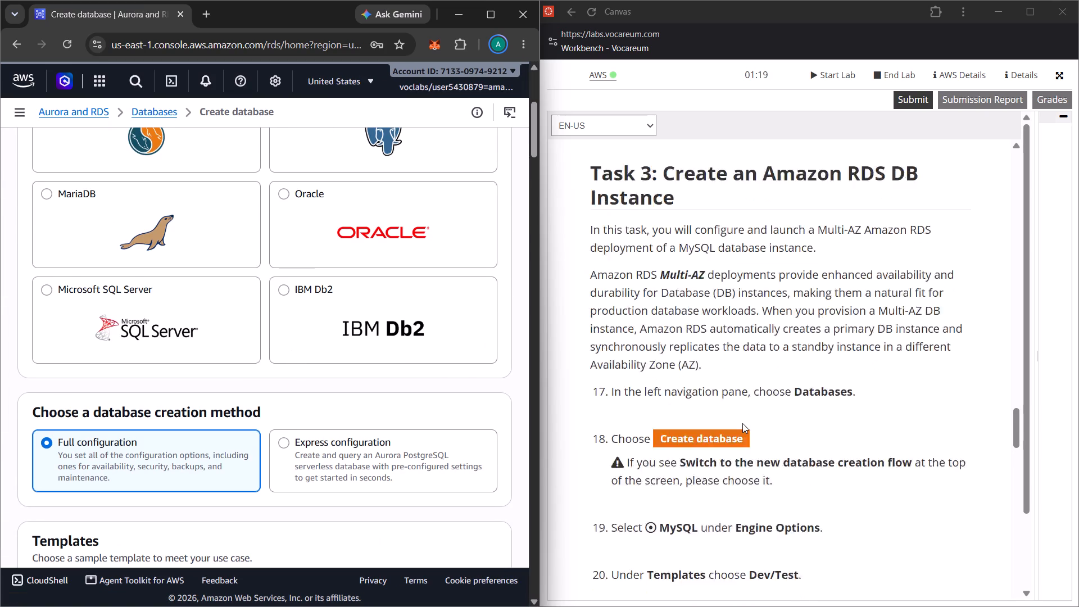
{"action": "scroll", "coordinate": [742, 423], "scroll_direction": "down", "scroll_amount": 1}
{"action": "scroll", "coordinate": [401, 416], "scroll_direction": "up", "scroll_amount": 2}
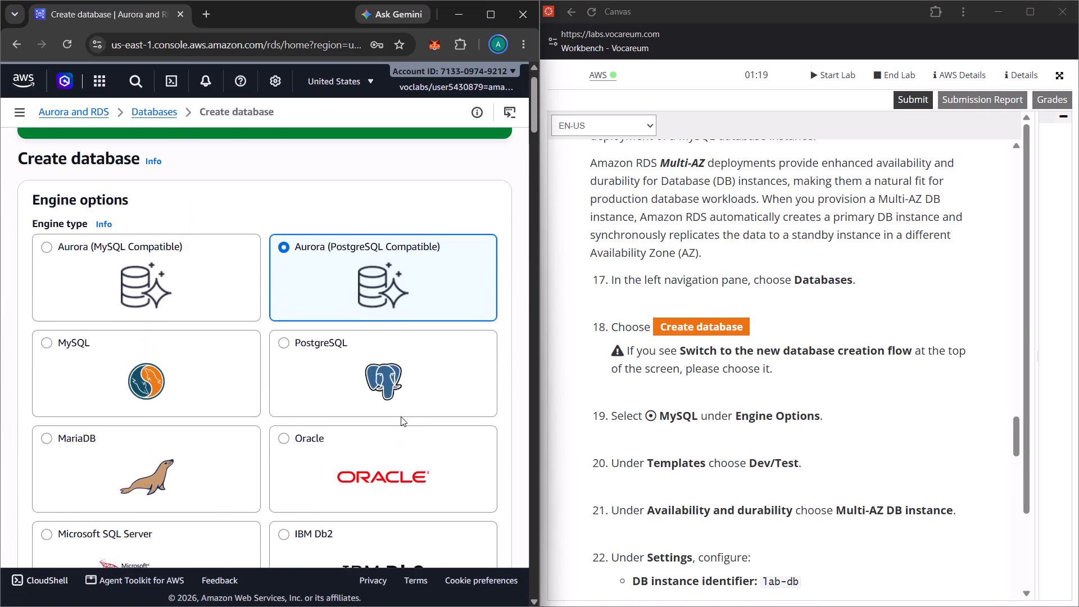
{"action": "scroll", "coordinate": [401, 416], "scroll_direction": "up", "scroll_amount": 2}
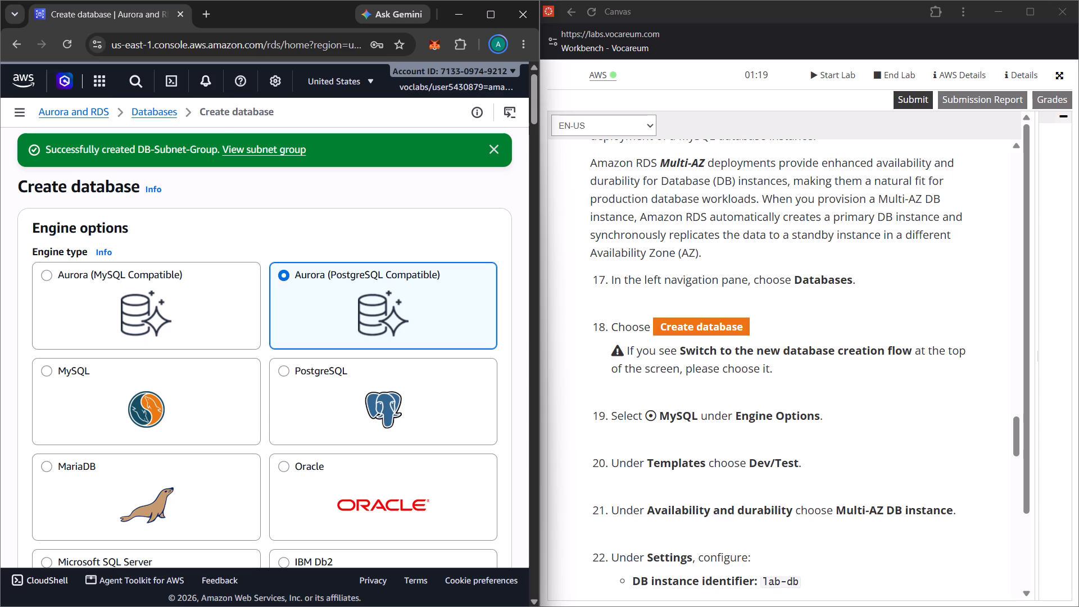
{"action": "scroll", "coordinate": [775, 404], "scroll_direction": "down", "scroll_amount": 1}
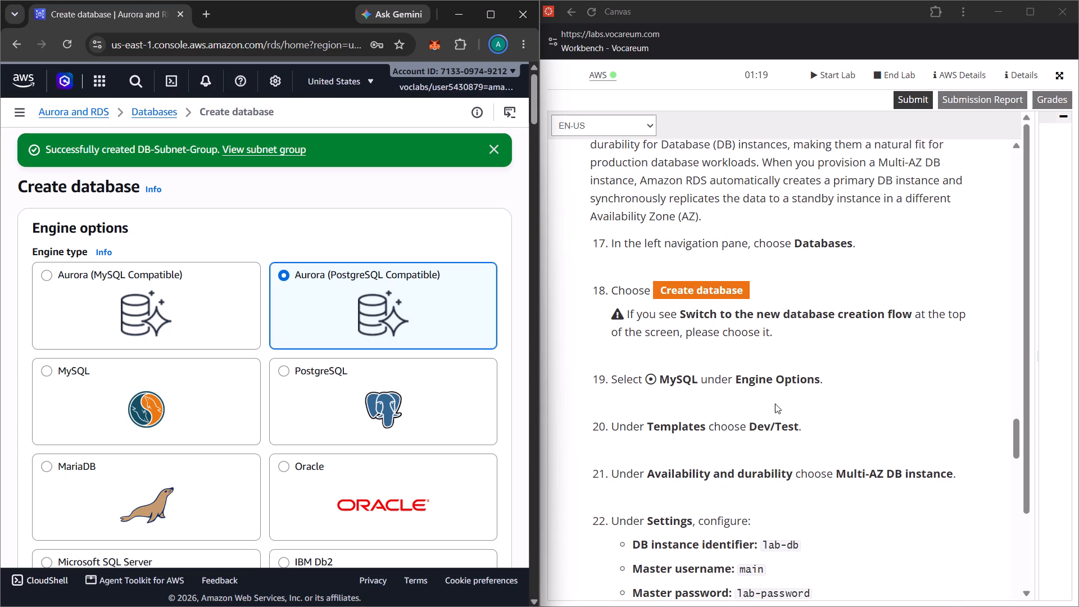
{"action": "scroll", "coordinate": [775, 404], "scroll_direction": "down", "scroll_amount": 1}
{"action": "left_click", "coordinate": [135, 401]}
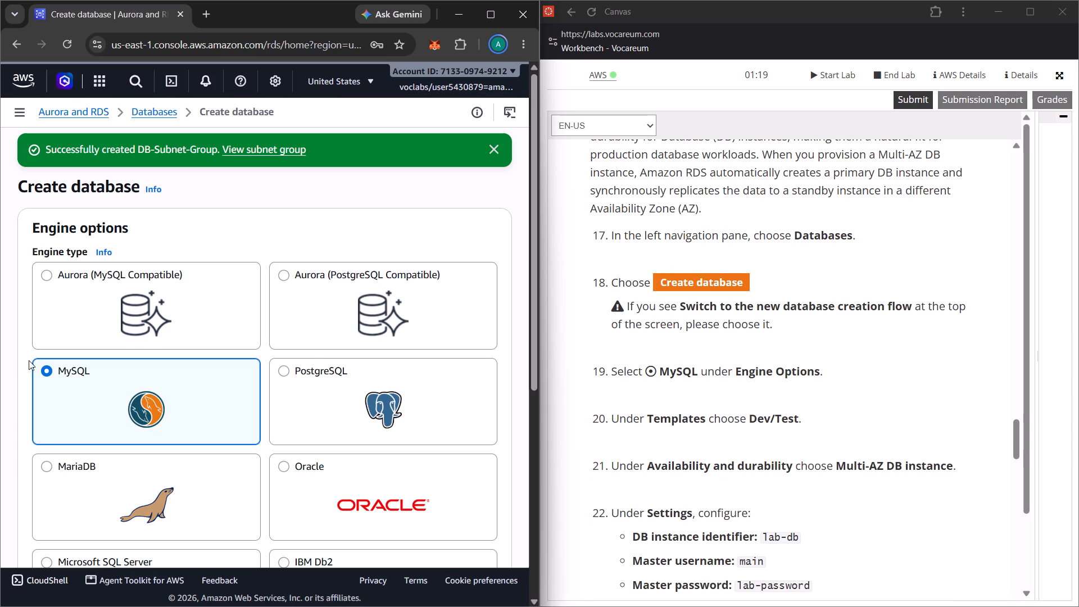
Choose the Dev/Test template and the Multi-AZ DB instance deployment (2 instances).
{"action": "scroll", "coordinate": [309, 461], "scroll_direction": "down", "scroll_amount": 5}
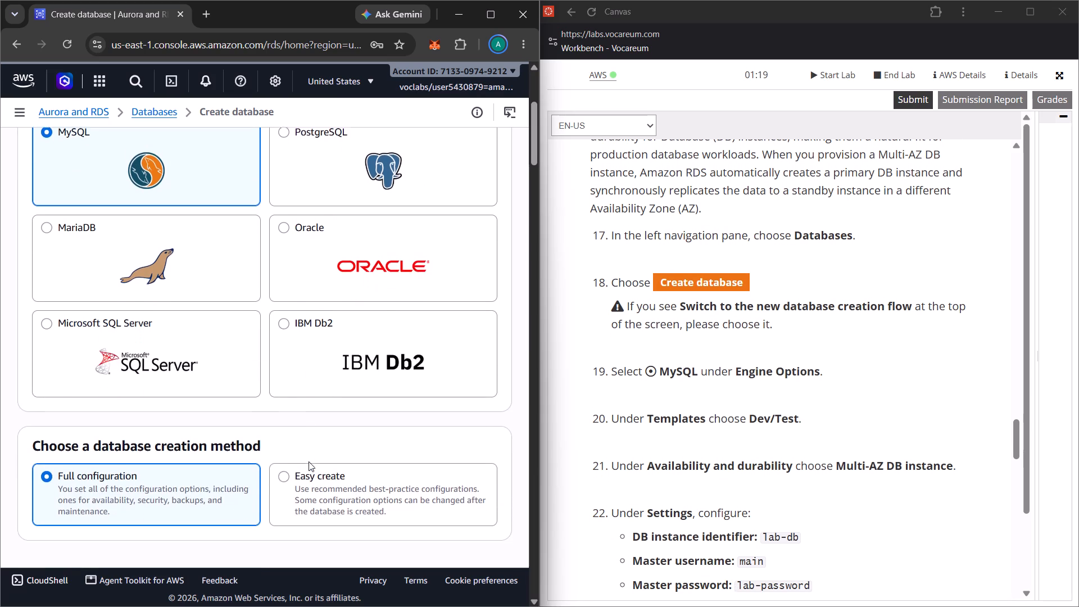
{"action": "scroll", "coordinate": [309, 461], "scroll_direction": "down", "scroll_amount": 3}
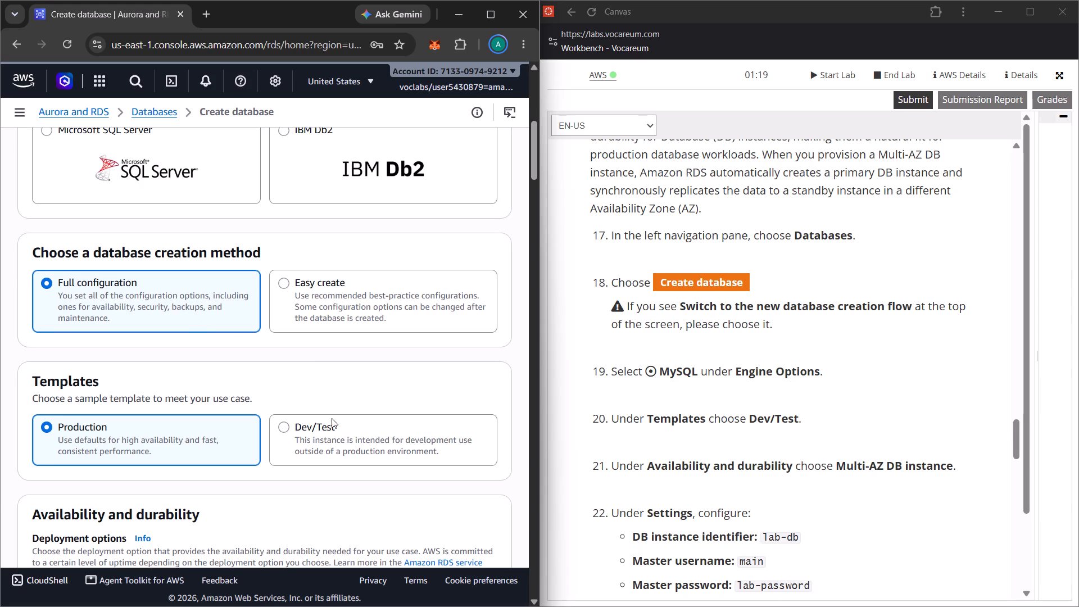
{"action": "left_click", "coordinate": [286, 422]}
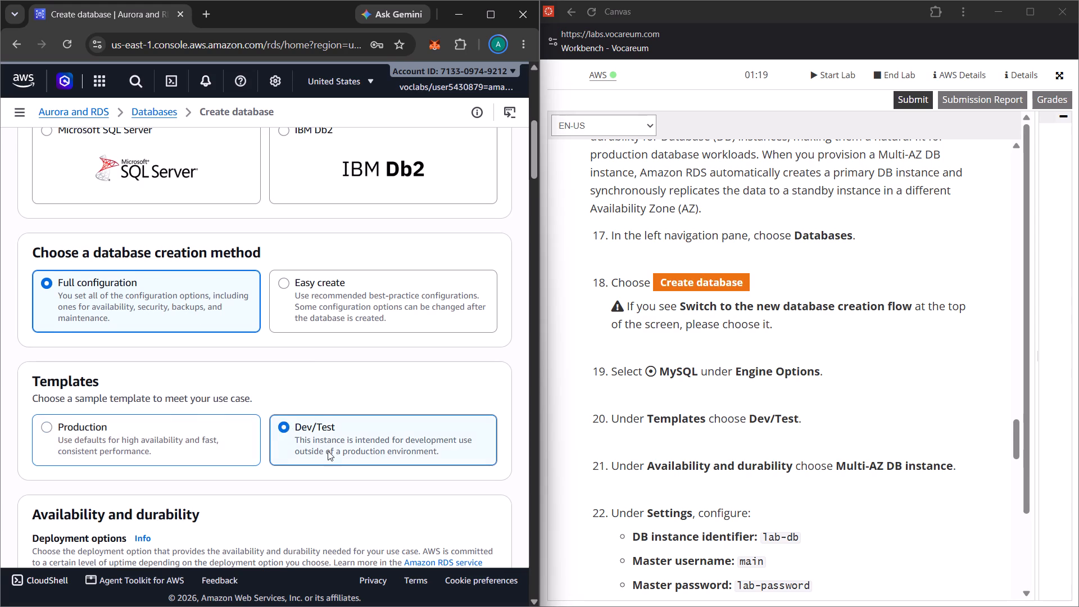
{"action": "scroll", "coordinate": [328, 451], "scroll_direction": "down", "scroll_amount": 6}
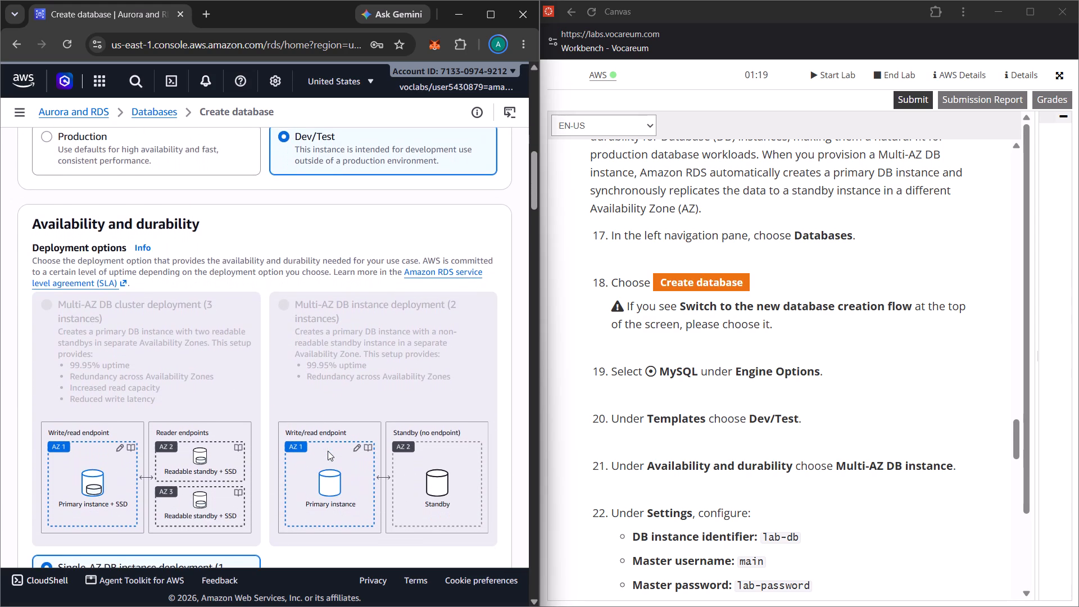
{"action": "scroll", "coordinate": [328, 451], "scroll_direction": "down", "scroll_amount": 1}
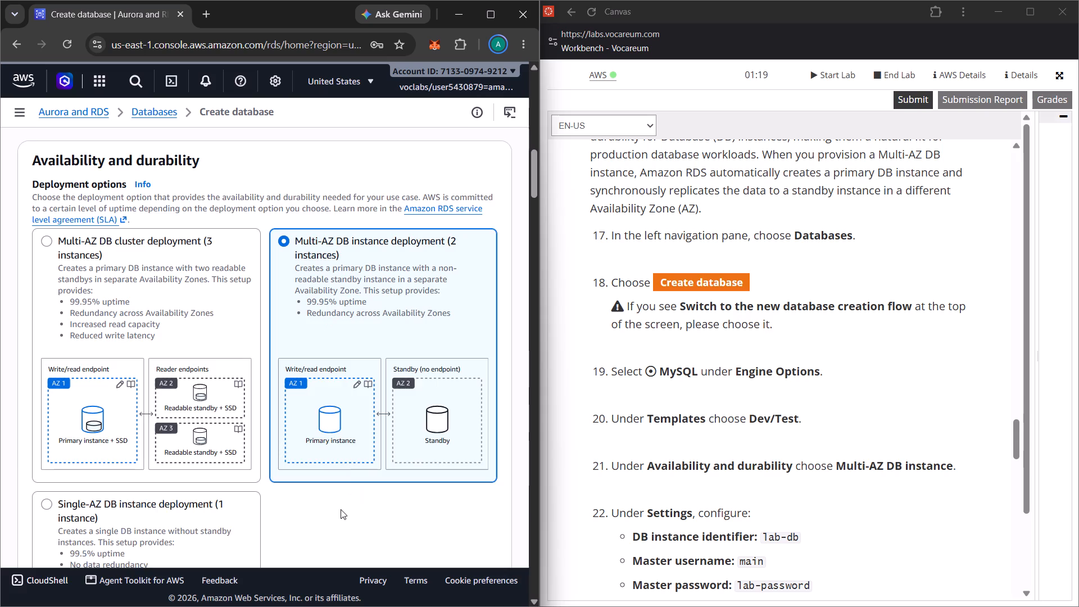
Set the DB instance identifier to lab-db, copied from step 22 of the lab instructions.
{"action": "scroll", "coordinate": [341, 509], "scroll_direction": "down", "scroll_amount": 2}
{"action": "scroll", "coordinate": [876, 493], "scroll_direction": "down", "scroll_amount": 2}
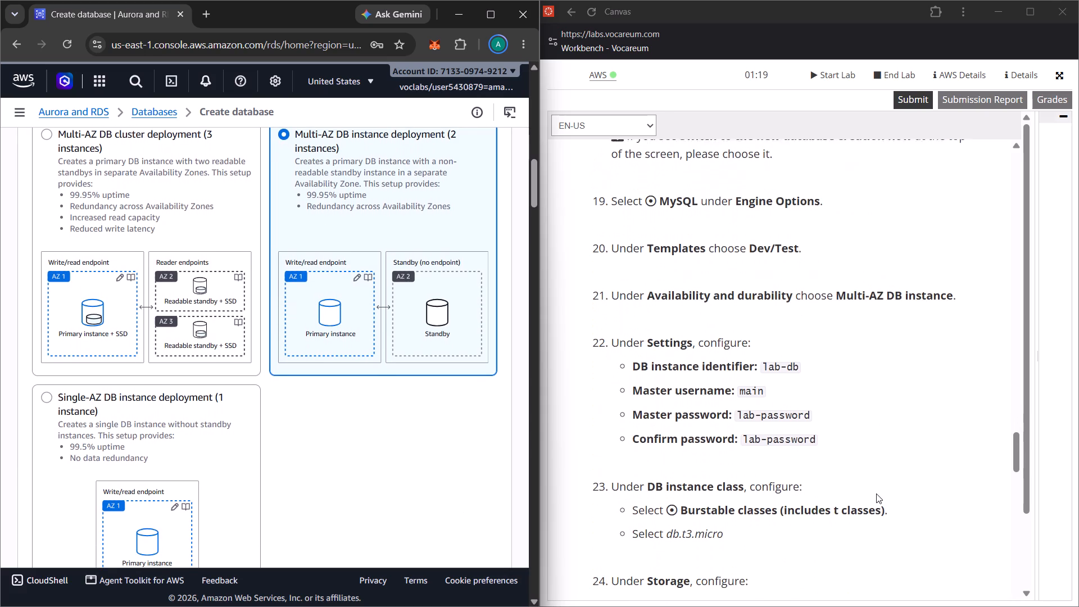
{"action": "scroll", "coordinate": [876, 493], "scroll_direction": "down", "scroll_amount": 1}
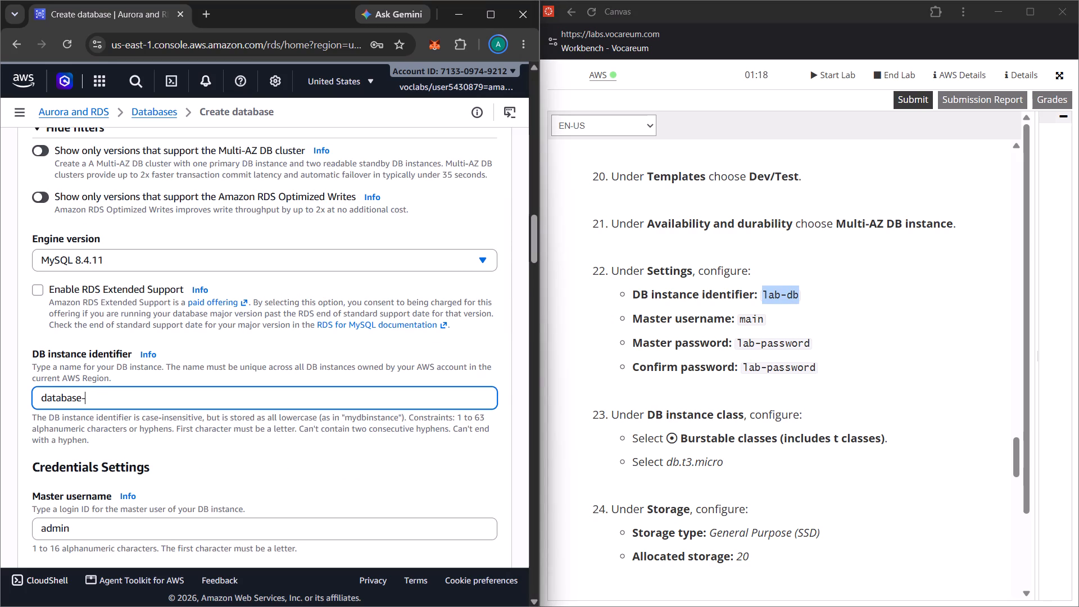
{"action": "key", "text": "ctrl+v"}
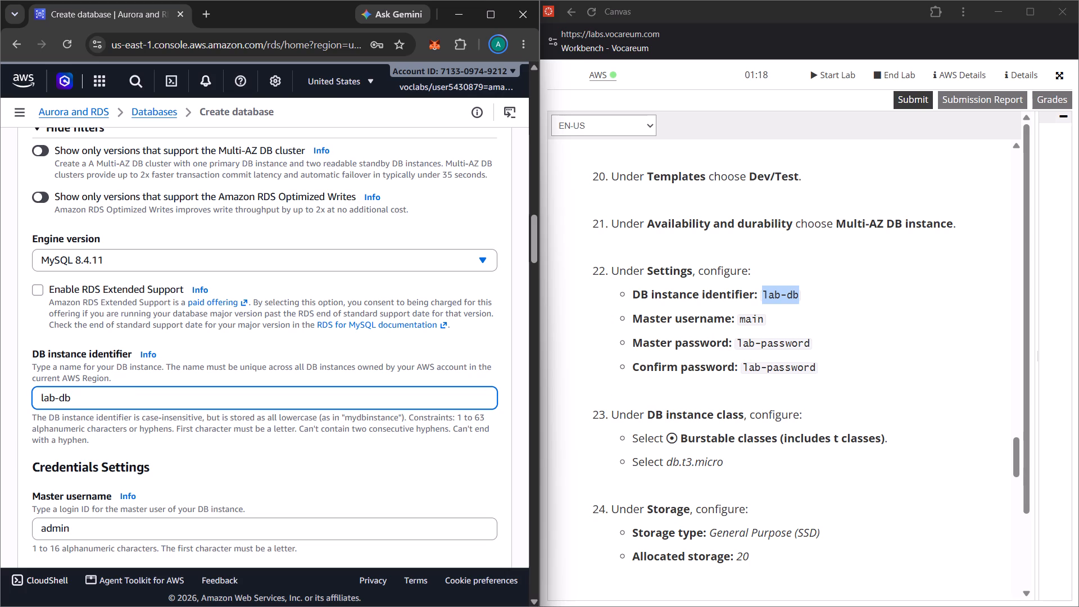
Copy the master username main from step 22 of the lab instructions.
{"action": "left_click_drag", "start_coordinate": [739, 317], "coordinate": [787, 320]}
{"action": "key", "text": "ctrl+c"}
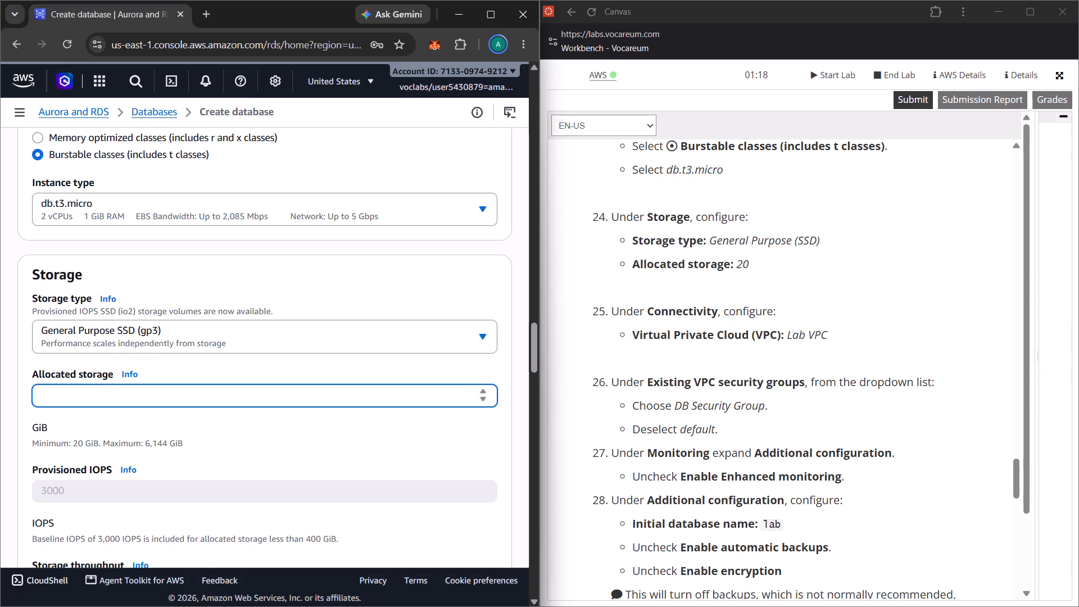
Set the allocated storage to 20 GiB.
{"action": "type", "text": "20"}
Set the Virtual private cloud under Connectivity to Lab VPC.
{"action": "scroll", "coordinate": [182, 461], "scroll_direction": "down", "scroll_amount": 5}
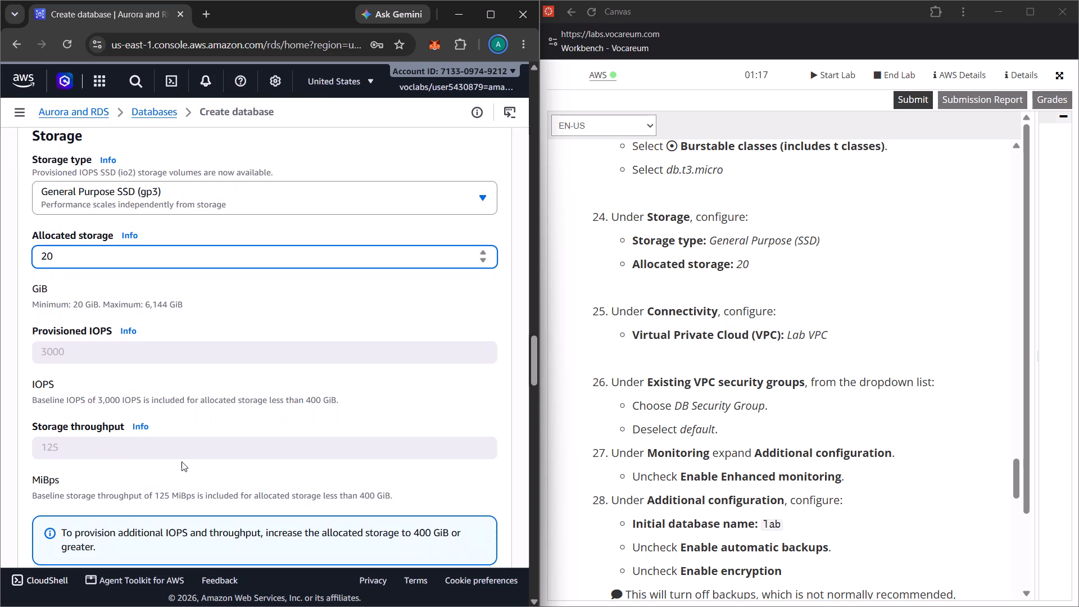
{"action": "scroll", "coordinate": [182, 461], "scroll_direction": "down", "scroll_amount": 4}
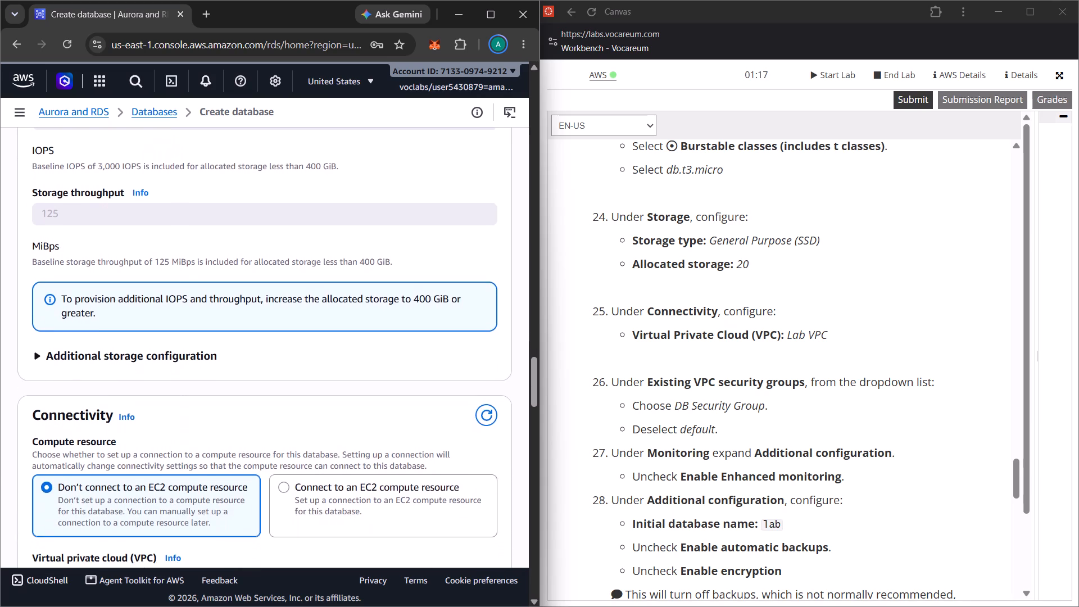
{"action": "scroll", "coordinate": [182, 461], "scroll_direction": "down", "scroll_amount": 3}
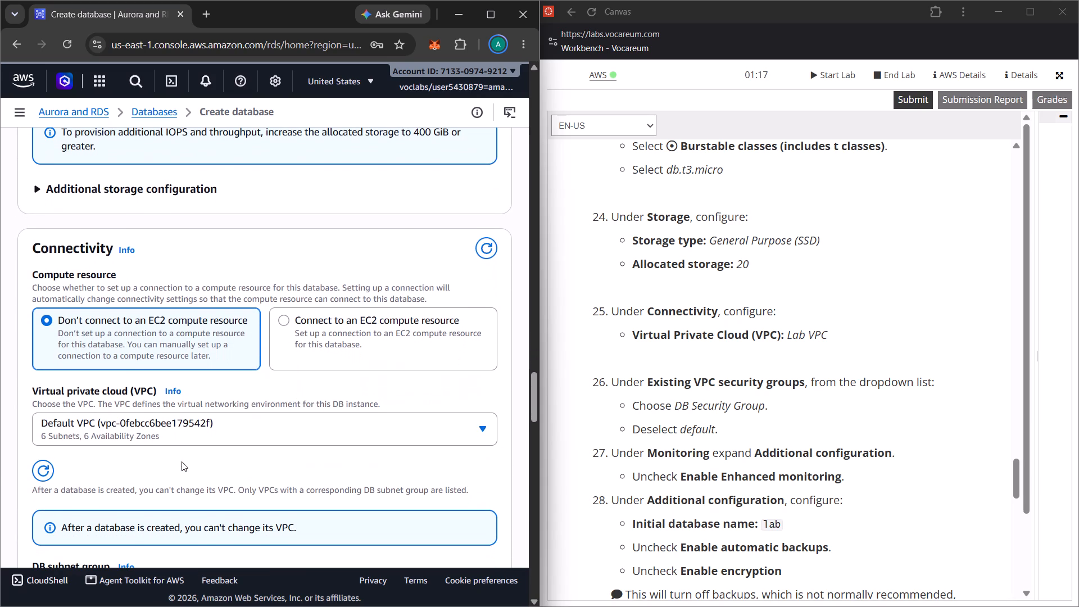
{"action": "scroll", "coordinate": [175, 435], "scroll_direction": "down", "scroll_amount": 1}
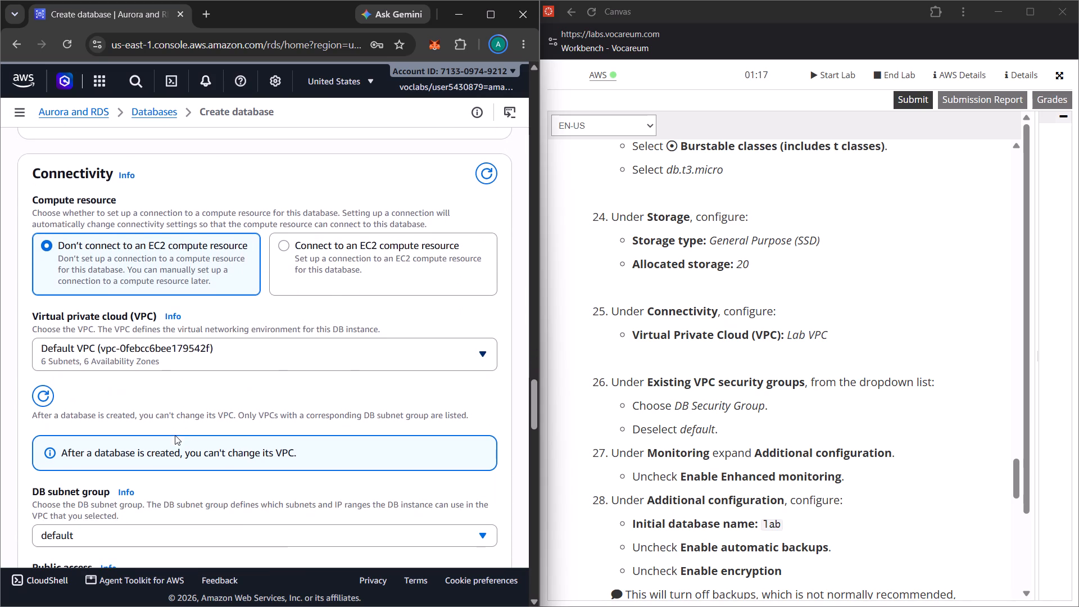
{"action": "left_click", "coordinate": [478, 348]}
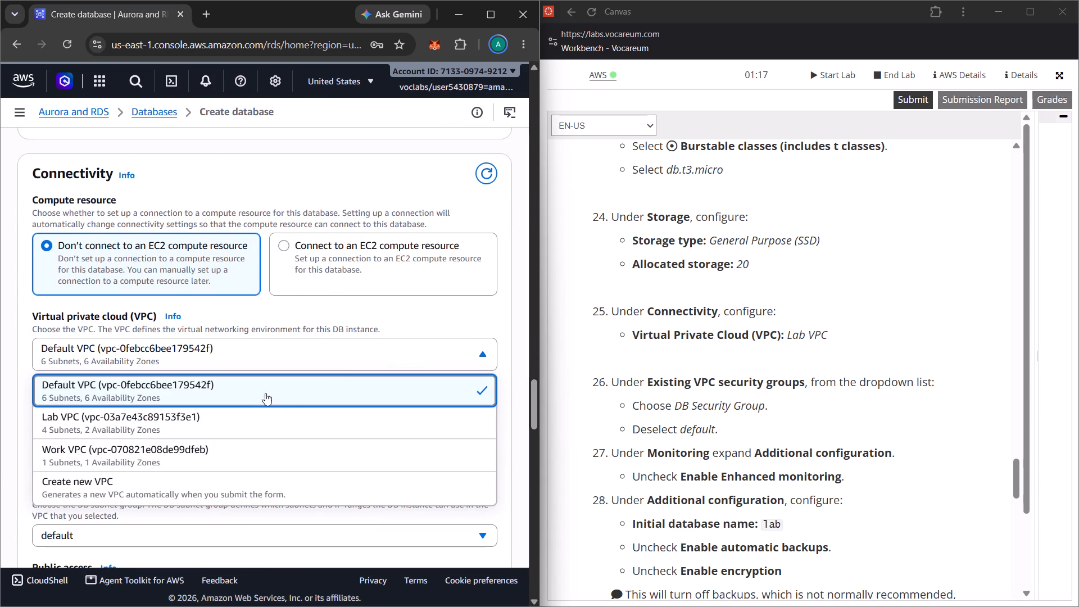
{"action": "left_click", "coordinate": [238, 413]}
Assign DB Security Group as the existing VPC security group and deselect default.
{"action": "scroll", "coordinate": [238, 413], "scroll_direction": "down", "scroll_amount": 1}
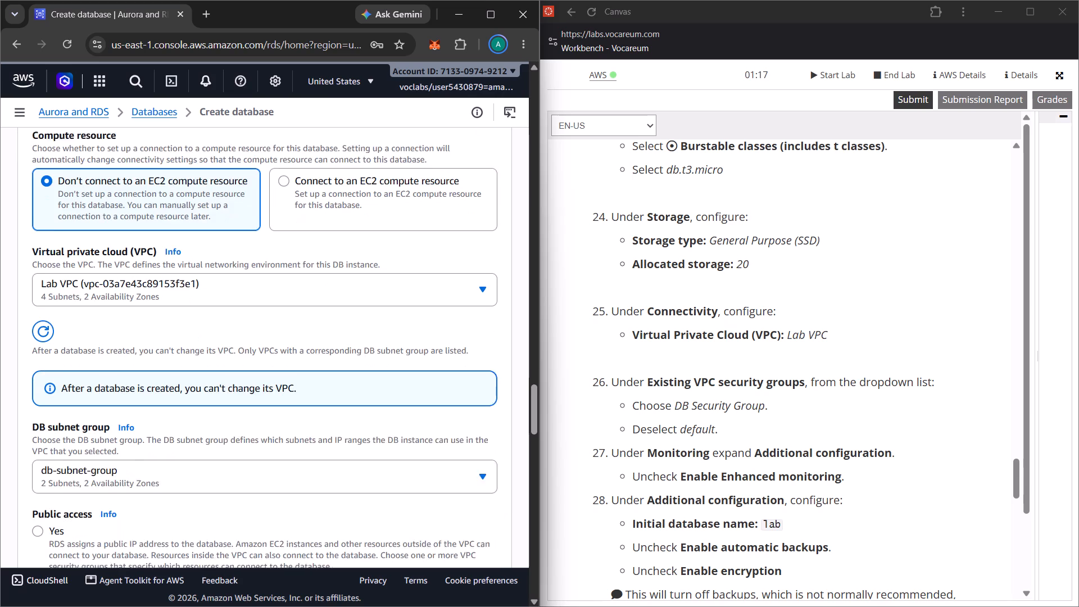
{"action": "scroll", "coordinate": [238, 413], "scroll_direction": "down", "scroll_amount": 3}
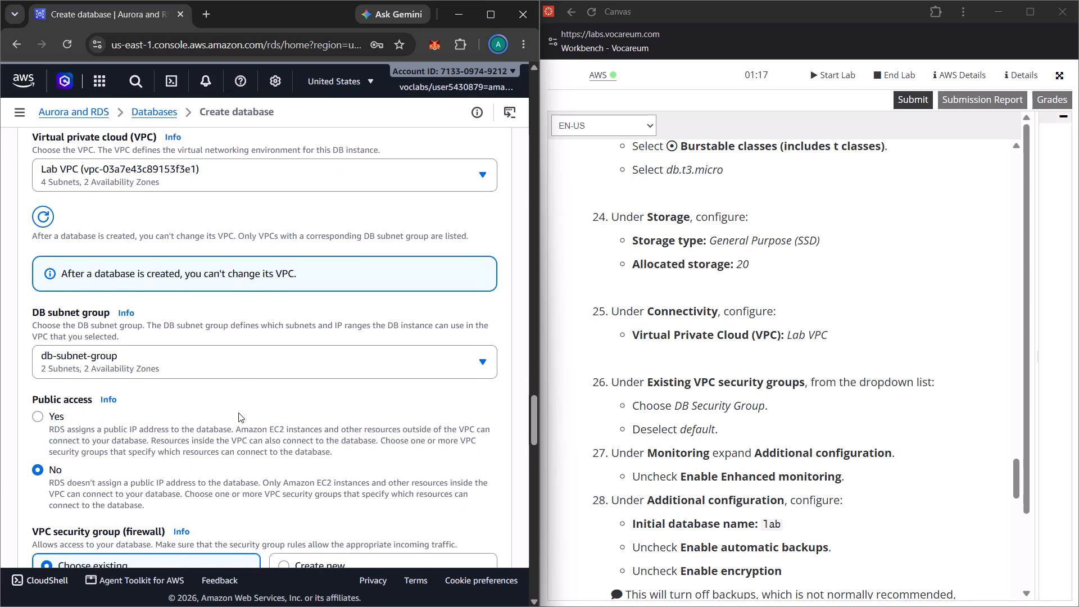
{"action": "scroll", "coordinate": [238, 413], "scroll_direction": "down", "scroll_amount": 4}
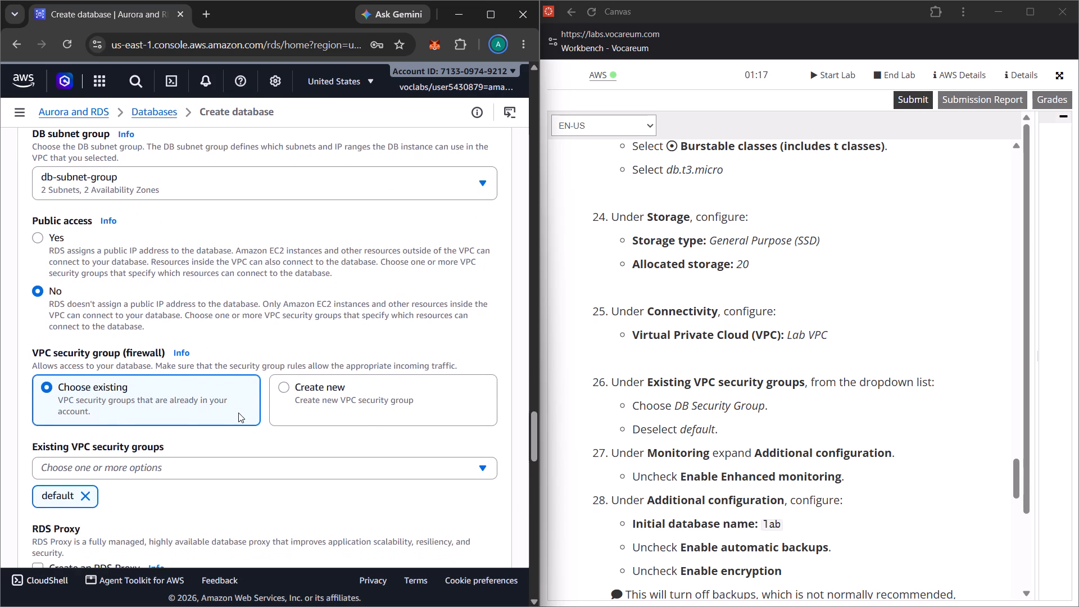
{"action": "scroll", "coordinate": [238, 413], "scroll_direction": "down", "scroll_amount": 3}
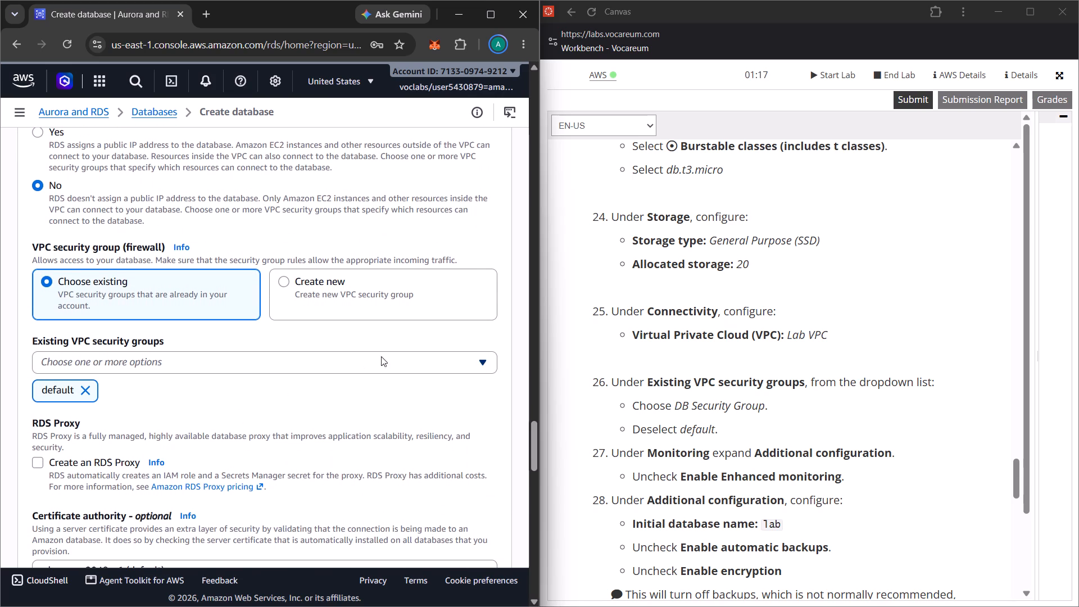
{"action": "left_click", "coordinate": [461, 363]}
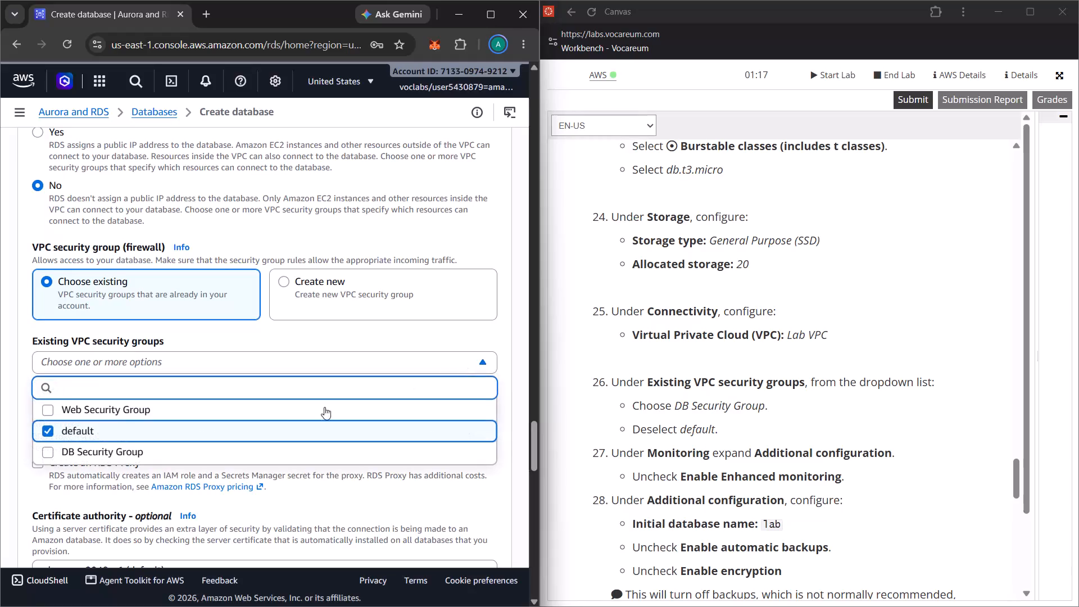
{"action": "left_click", "coordinate": [206, 452]}
{"action": "scroll", "coordinate": [309, 431], "scroll_direction": "down", "scroll_amount": 1}
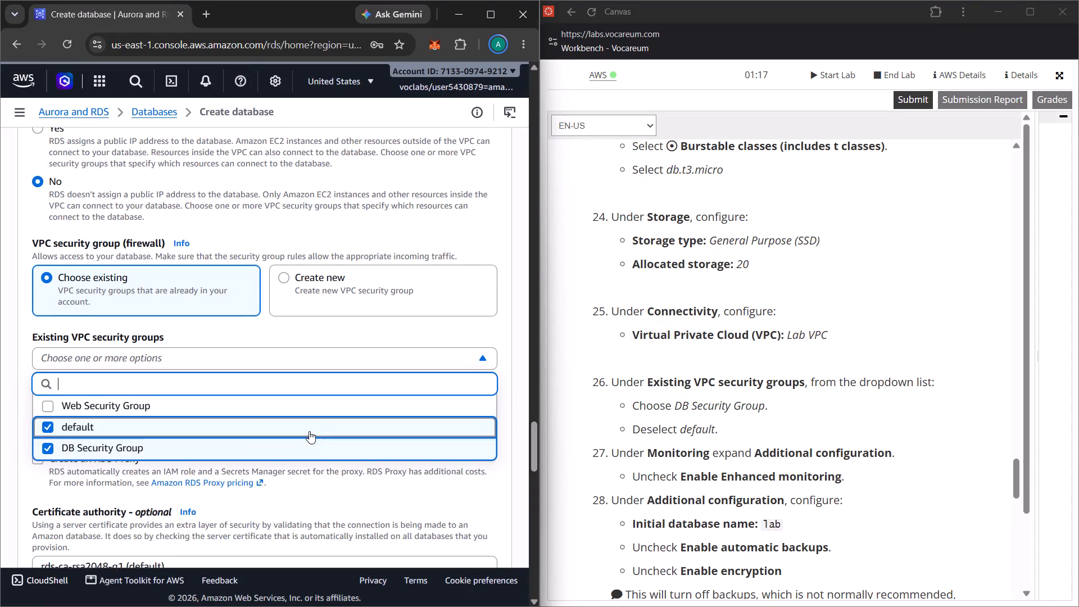
{"action": "scroll", "coordinate": [309, 431], "scroll_direction": "down", "scroll_amount": 1}
{"action": "left_click", "coordinate": [130, 373]}
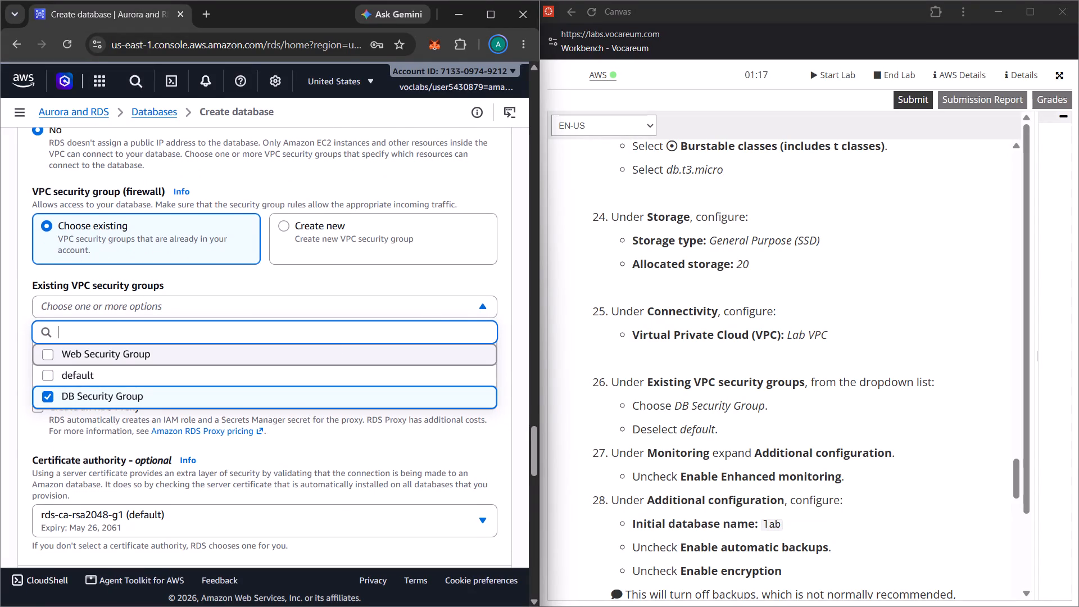
{"action": "left_click", "coordinate": [461, 307]}
{"action": "scroll", "coordinate": [408, 367], "scroll_direction": "down", "scroll_amount": 1}
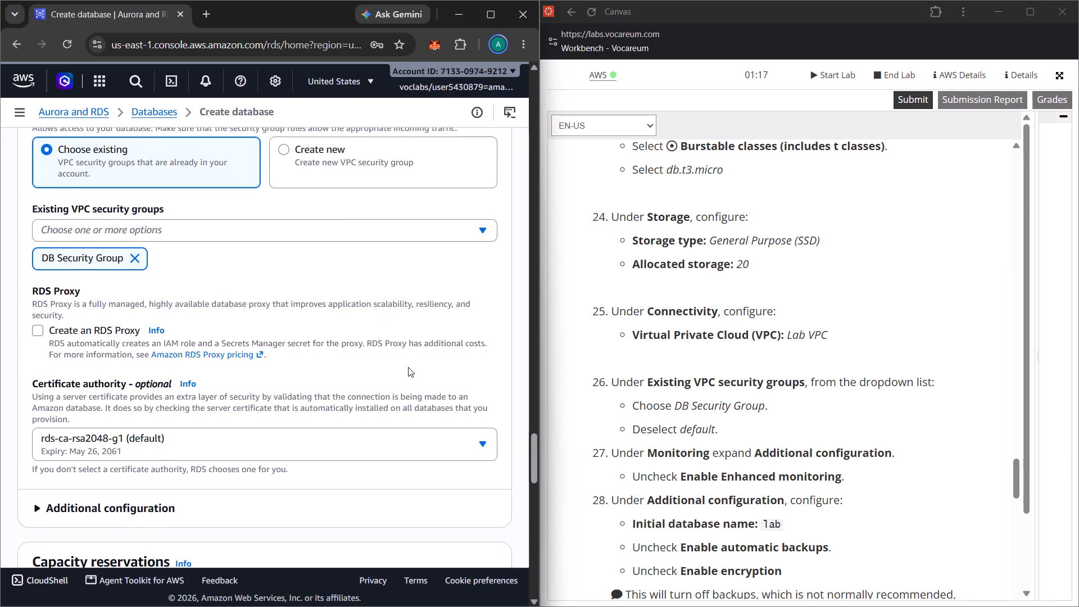
Read steps 25 to 29 of the lab instructions and look through the remaining Connectivity settings in the database form.
{"action": "scroll", "coordinate": [846, 378], "scroll_direction": "down", "scroll_amount": 2}
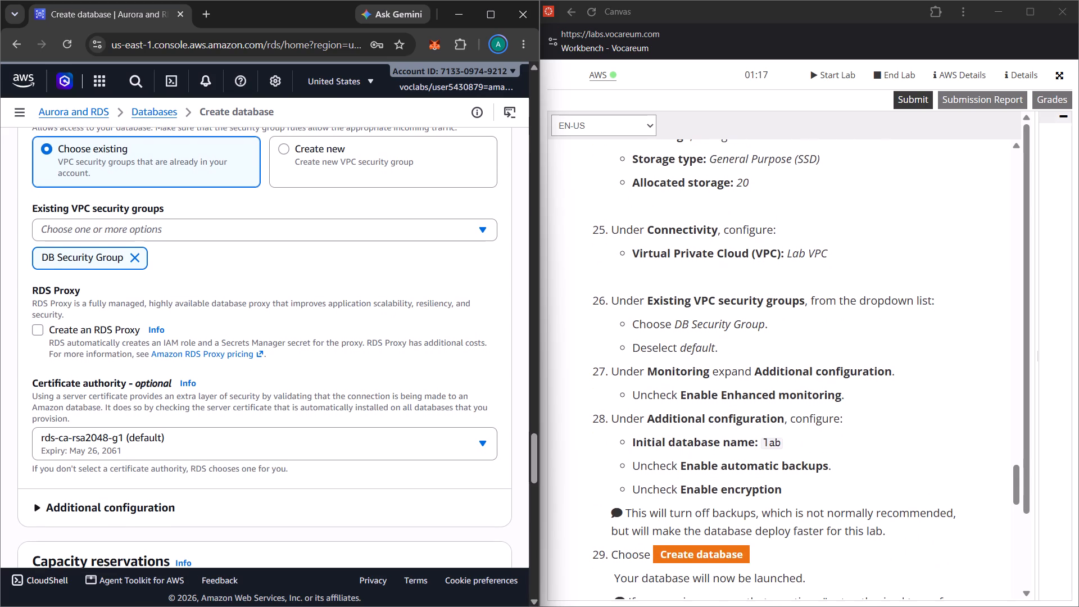
{"action": "scroll", "coordinate": [846, 378], "scroll_direction": "down", "scroll_amount": 2}
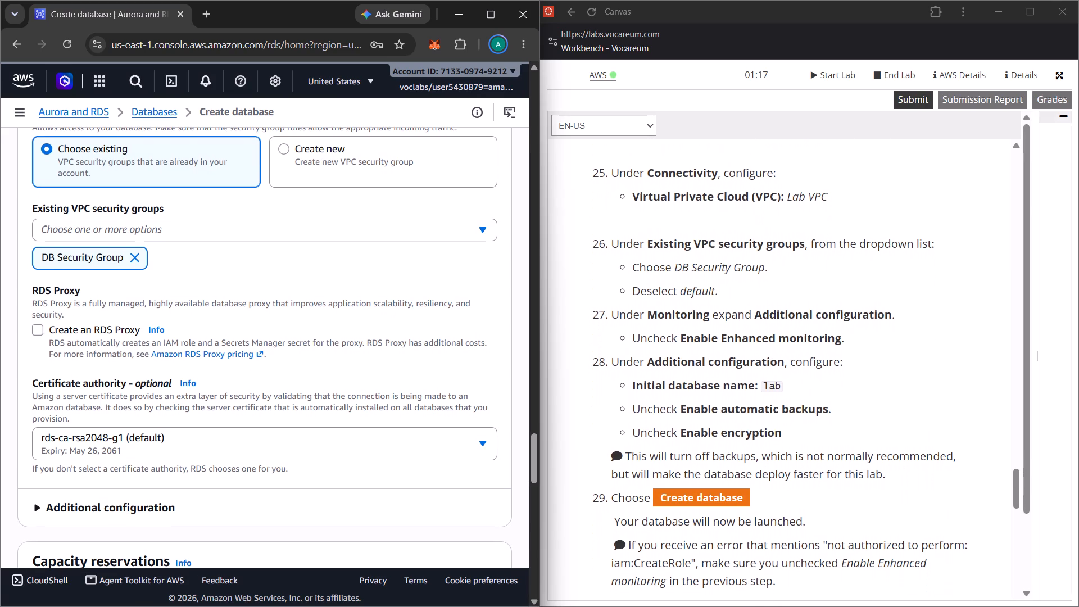
{"action": "scroll", "coordinate": [748, 376], "scroll_direction": "down", "scroll_amount": 1}
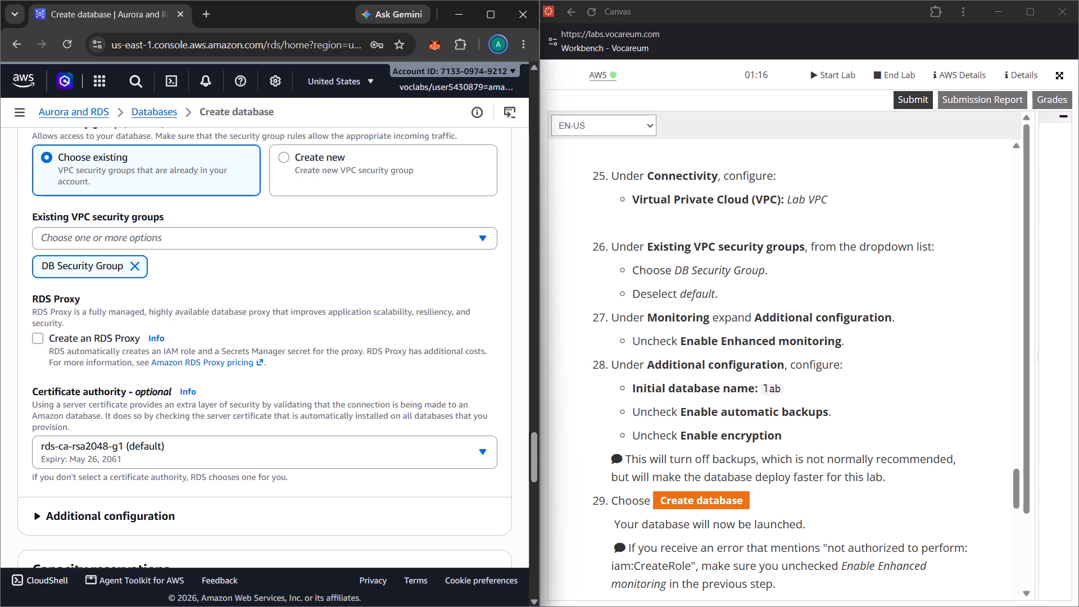
{"action": "scroll", "coordinate": [747, 354], "scroll_direction": "down", "scroll_amount": 1}
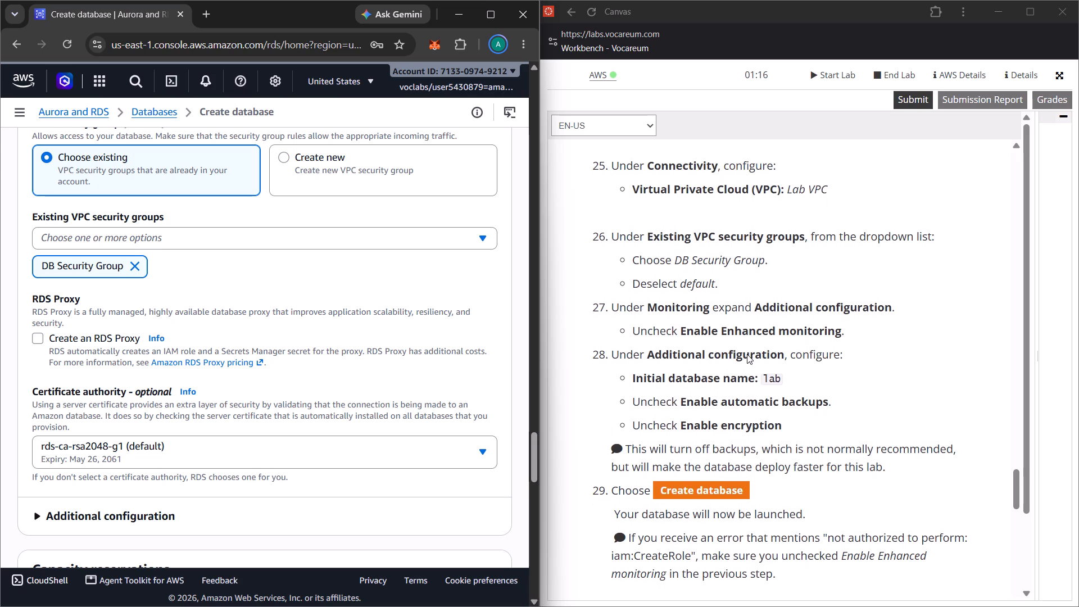
{"action": "scroll", "coordinate": [747, 354], "scroll_direction": "down", "scroll_amount": 1}
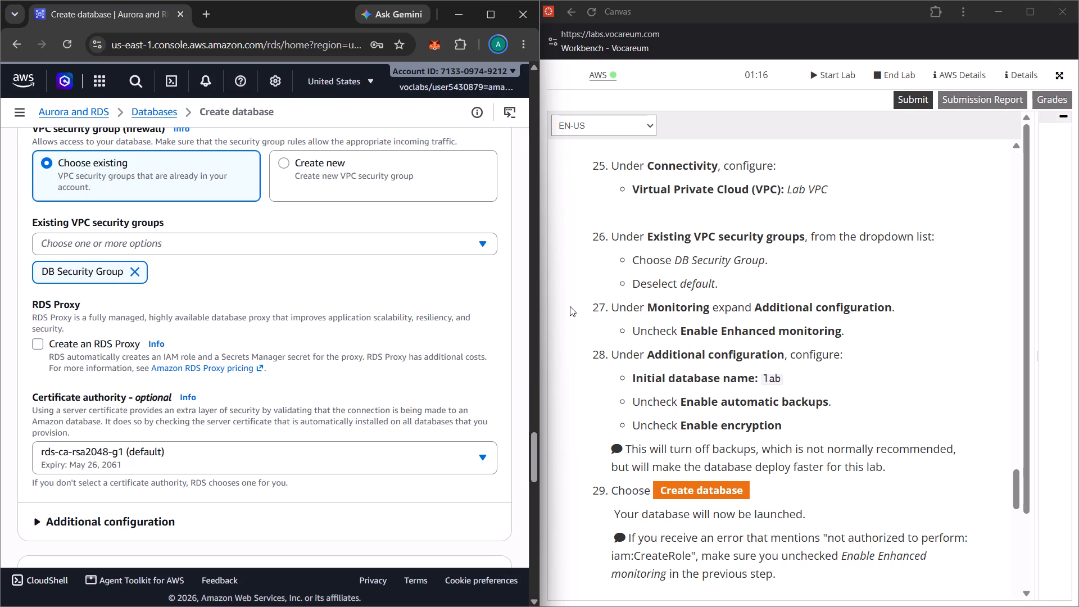
{"action": "scroll", "coordinate": [424, 353], "scroll_direction": "down", "scroll_amount": 1}
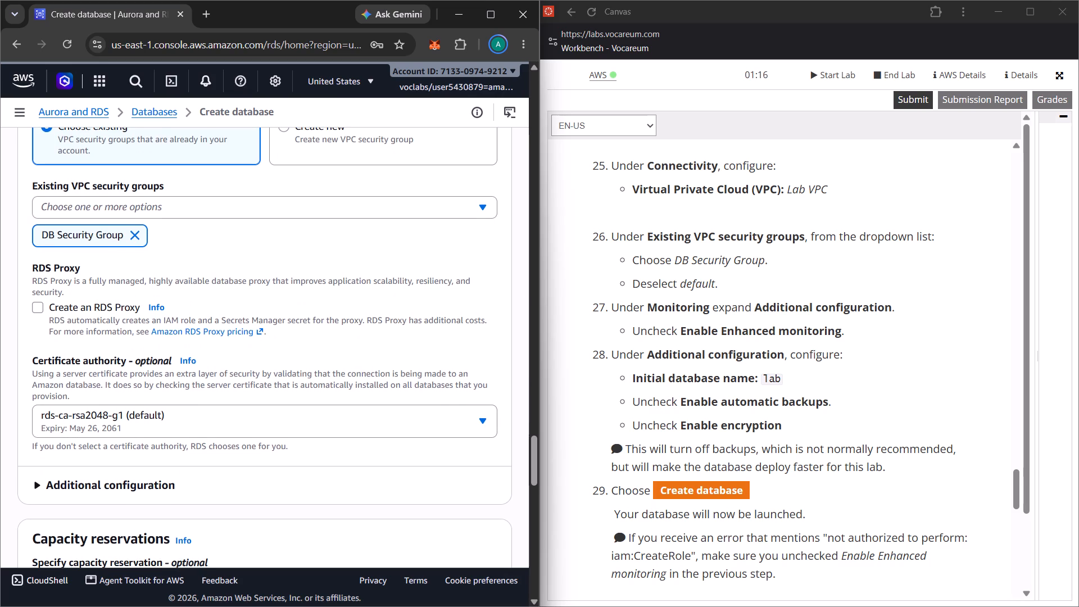
{"action": "scroll", "coordinate": [436, 401], "scroll_direction": "down", "scroll_amount": 1}
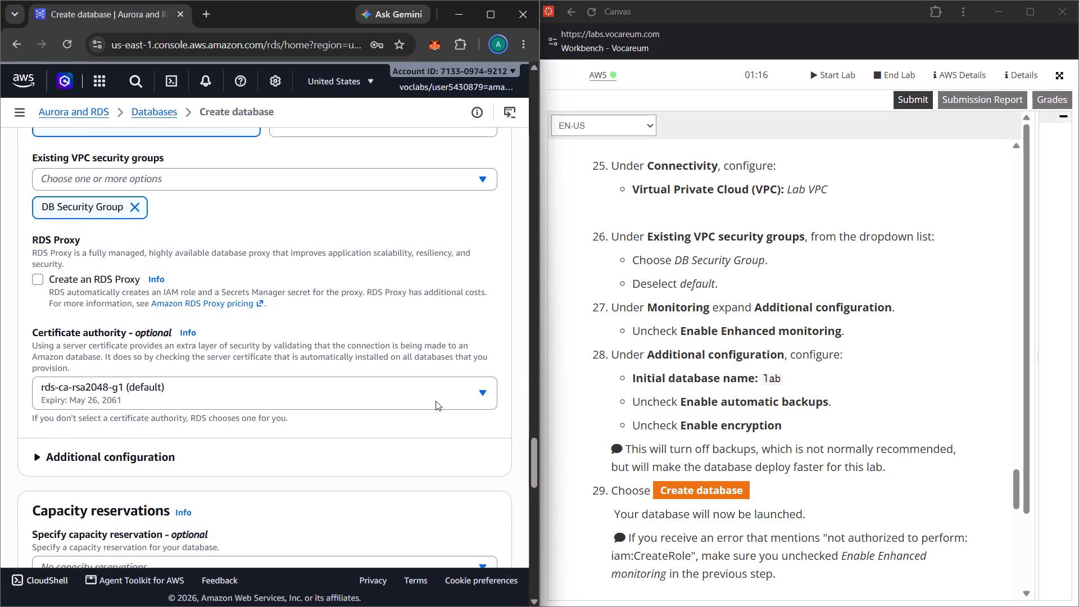
{"action": "scroll", "coordinate": [436, 401], "scroll_direction": "down", "scroll_amount": 2}
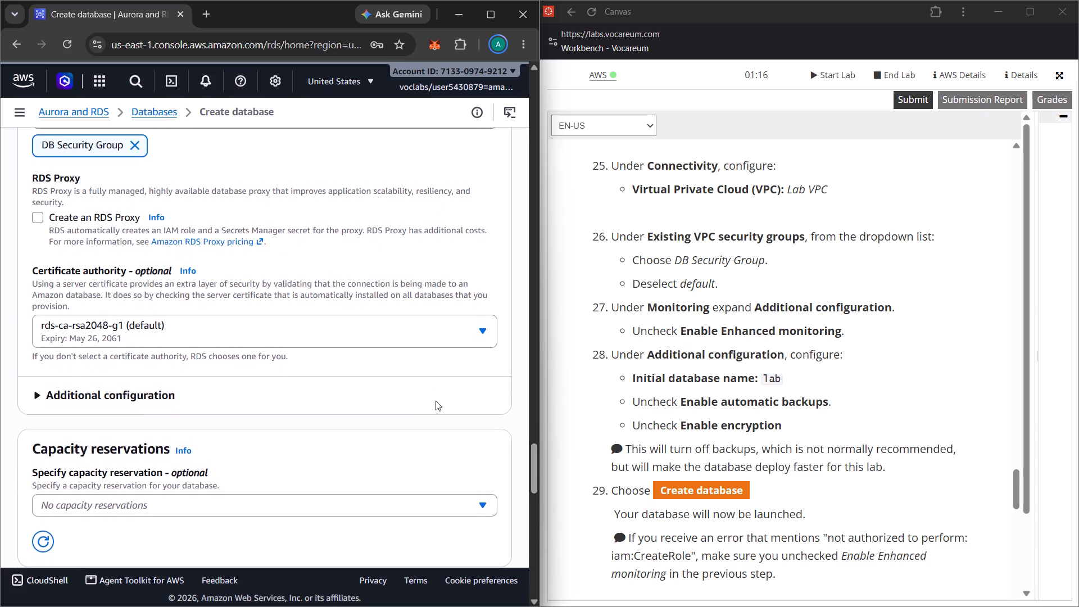
{"action": "scroll", "coordinate": [436, 401], "scroll_direction": "down", "scroll_amount": 1}
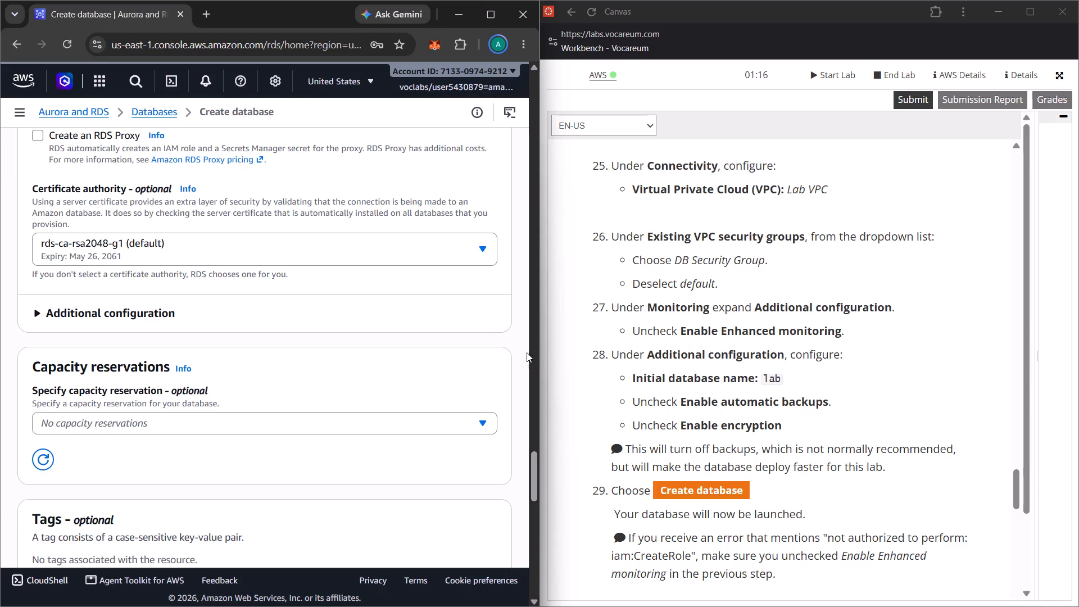
Widen the AWS console window beside the lab instructions and bring instruction steps 25 to 28 back into view.
{"action": "left_click_drag", "start_coordinate": [540, 351], "coordinate": [684, 348]}
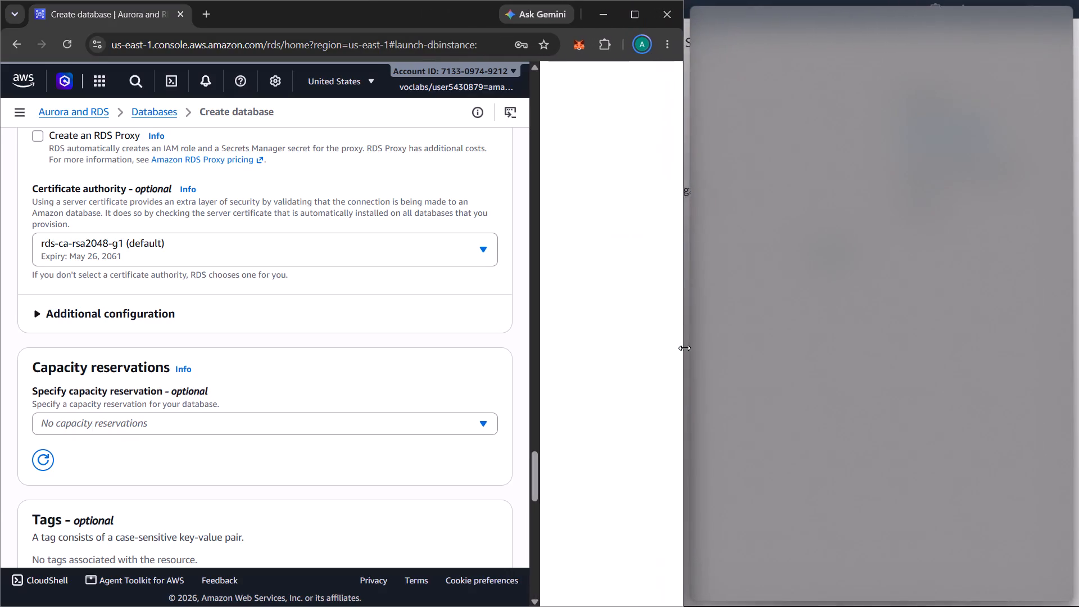
{"action": "left_click_drag", "start_coordinate": [684, 348], "coordinate": [709, 349]}
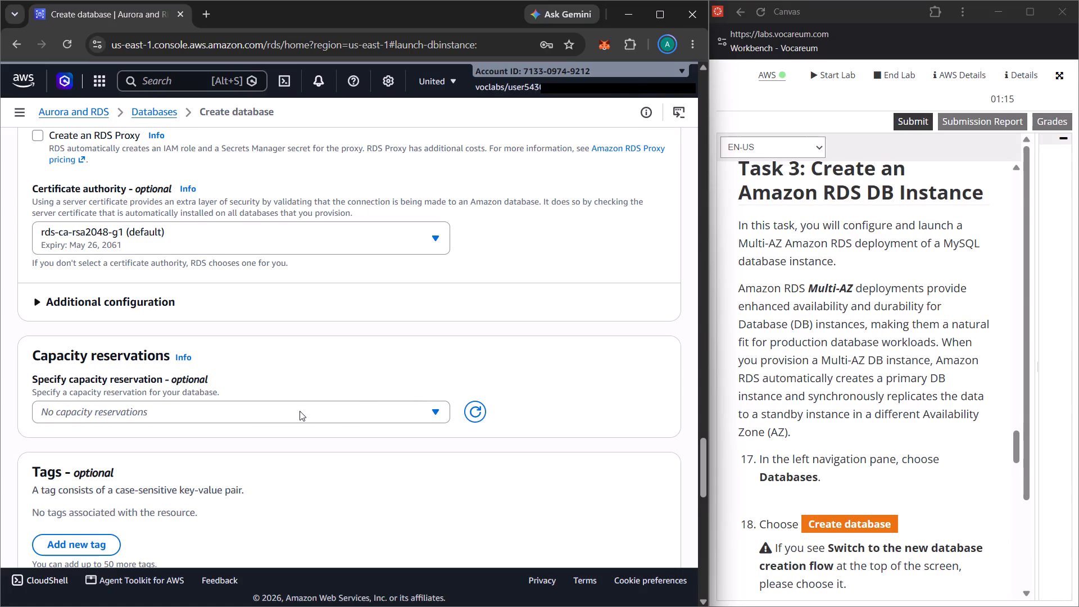
{"action": "scroll", "coordinate": [300, 411], "scroll_direction": "up", "scroll_amount": 1}
{"action": "scroll", "coordinate": [840, 404], "scroll_direction": "down", "scroll_amount": 2}
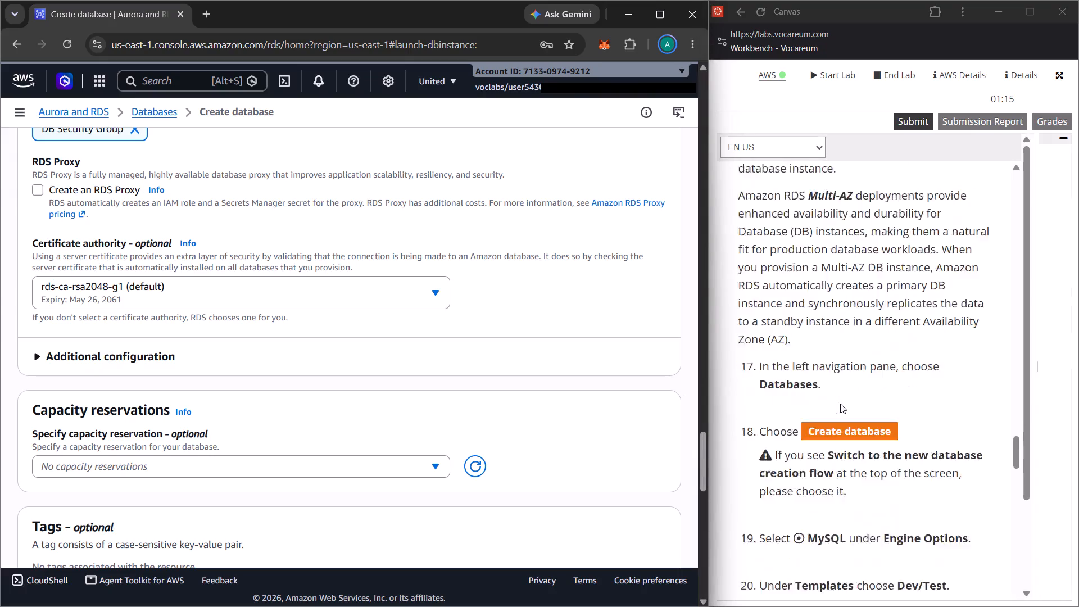
{"action": "scroll", "coordinate": [840, 404], "scroll_direction": "down", "scroll_amount": 6}
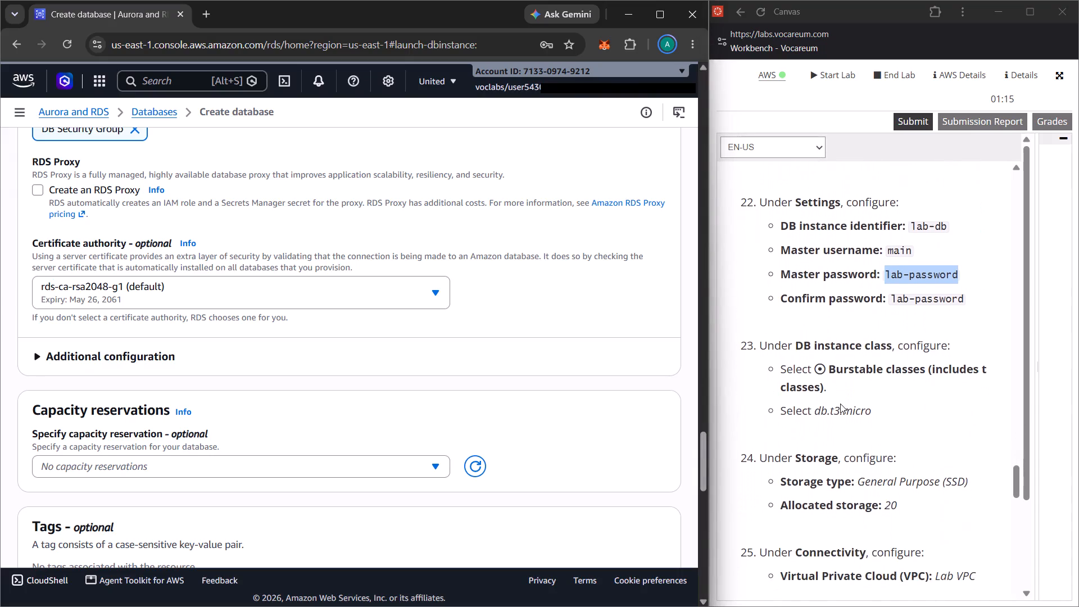
{"action": "left_click", "coordinate": [878, 407]}
{"action": "left_click", "coordinate": [878, 407]}
{"action": "scroll", "coordinate": [878, 407], "scroll_direction": "down", "scroll_amount": 3}
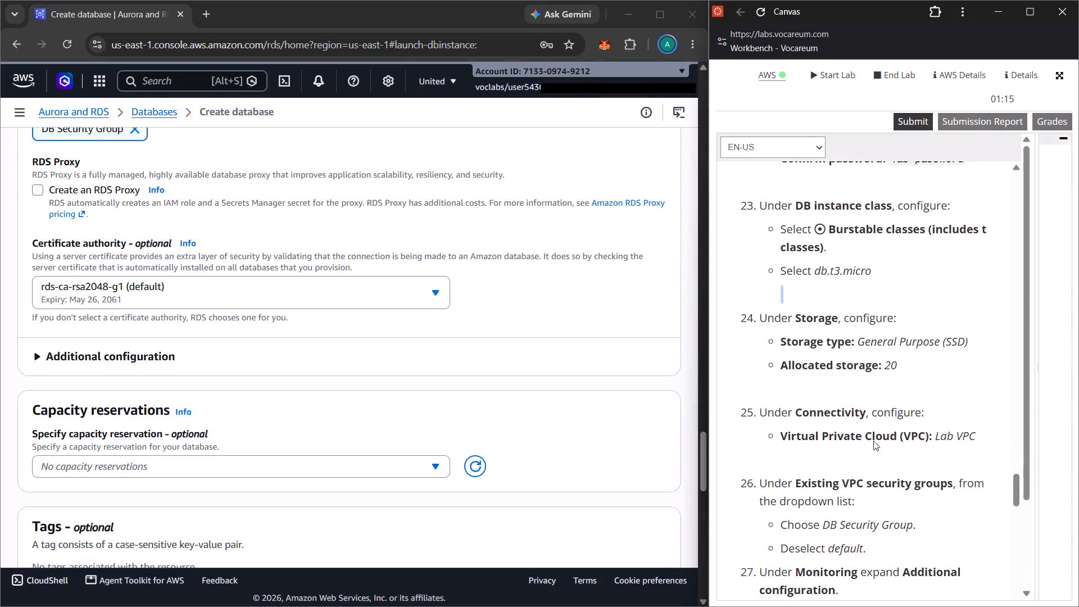
{"action": "scroll", "coordinate": [870, 455], "scroll_direction": "down", "scroll_amount": 4}
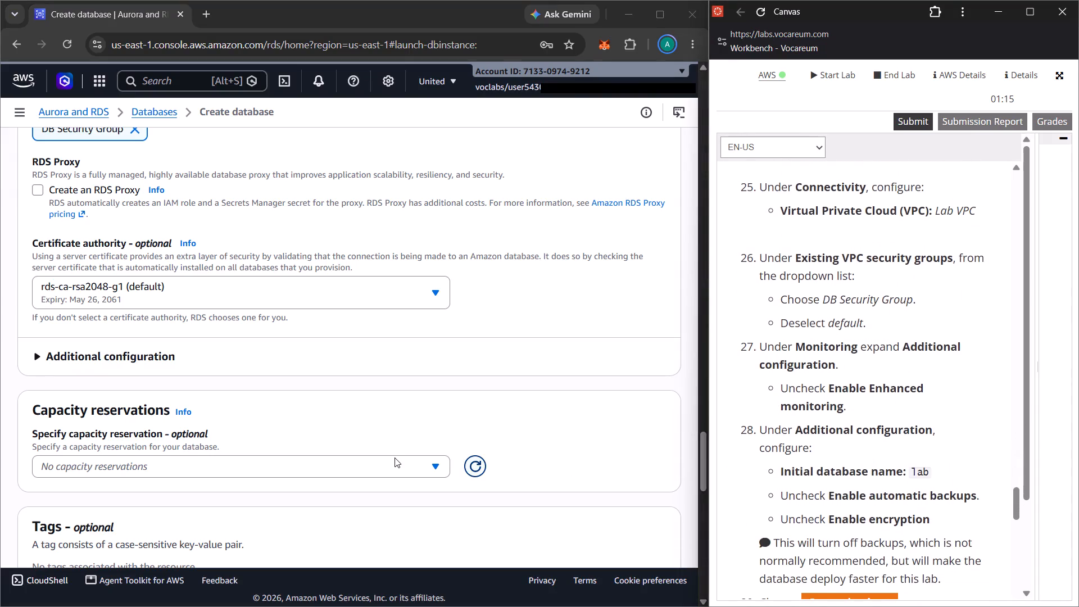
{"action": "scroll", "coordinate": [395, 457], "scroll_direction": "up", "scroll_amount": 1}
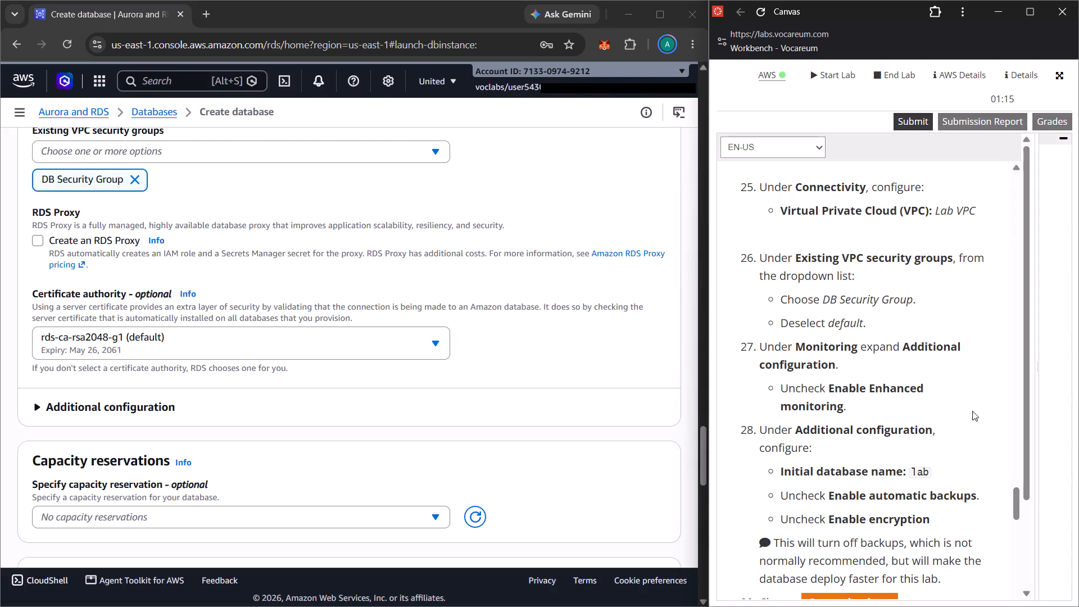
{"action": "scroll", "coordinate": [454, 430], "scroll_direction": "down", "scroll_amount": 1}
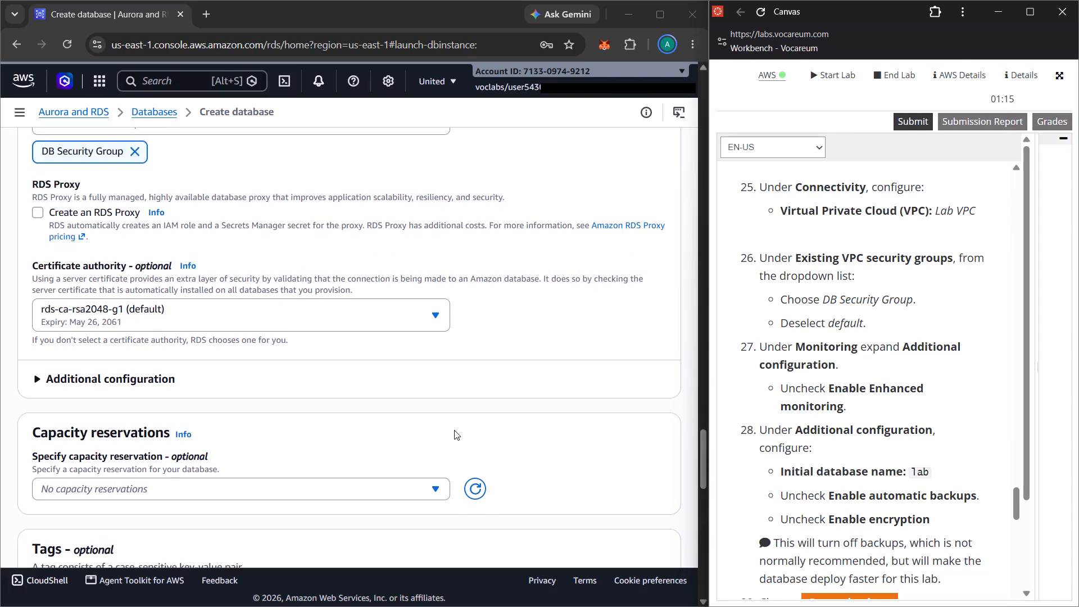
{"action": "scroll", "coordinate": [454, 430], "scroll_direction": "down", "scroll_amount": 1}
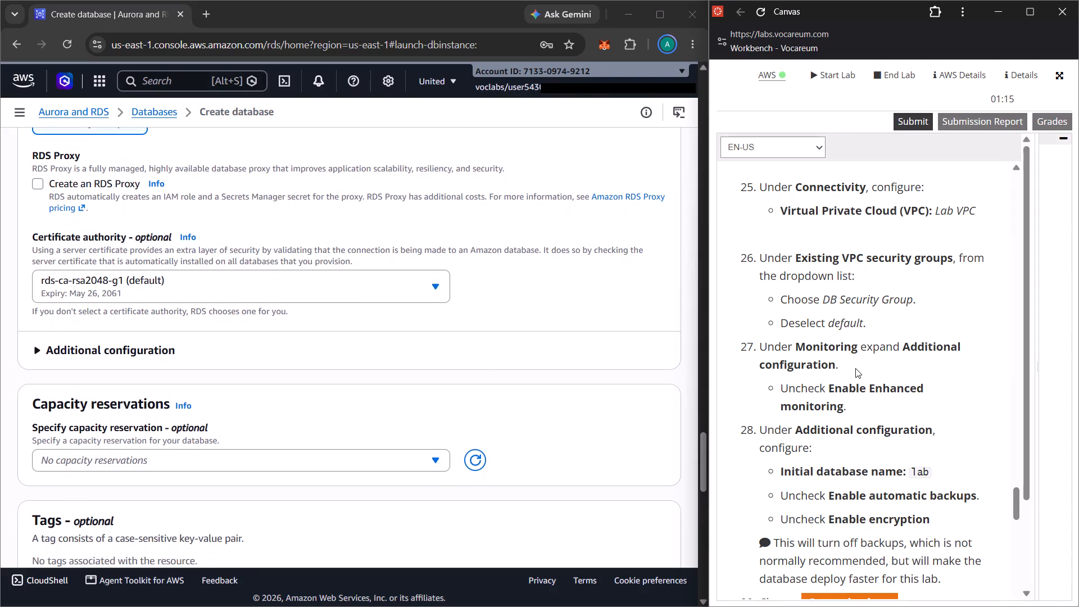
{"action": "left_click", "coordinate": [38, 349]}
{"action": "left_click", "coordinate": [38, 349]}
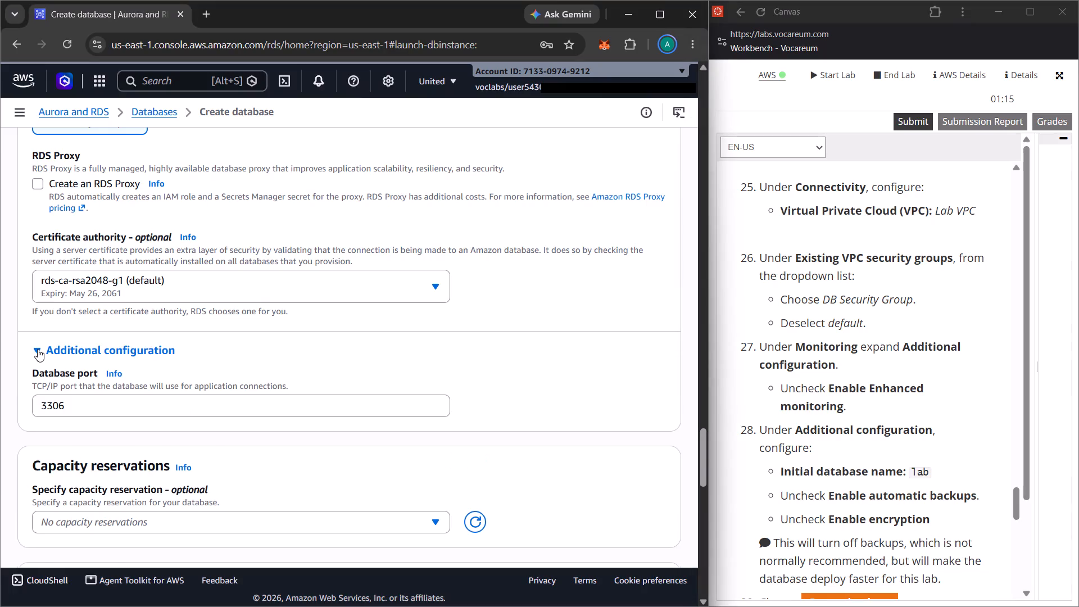
Disable Enhanced monitoring in the additional monitoring settings of the Monitoring section.
{"action": "scroll", "coordinate": [174, 366], "scroll_direction": "down", "scroll_amount": 4}
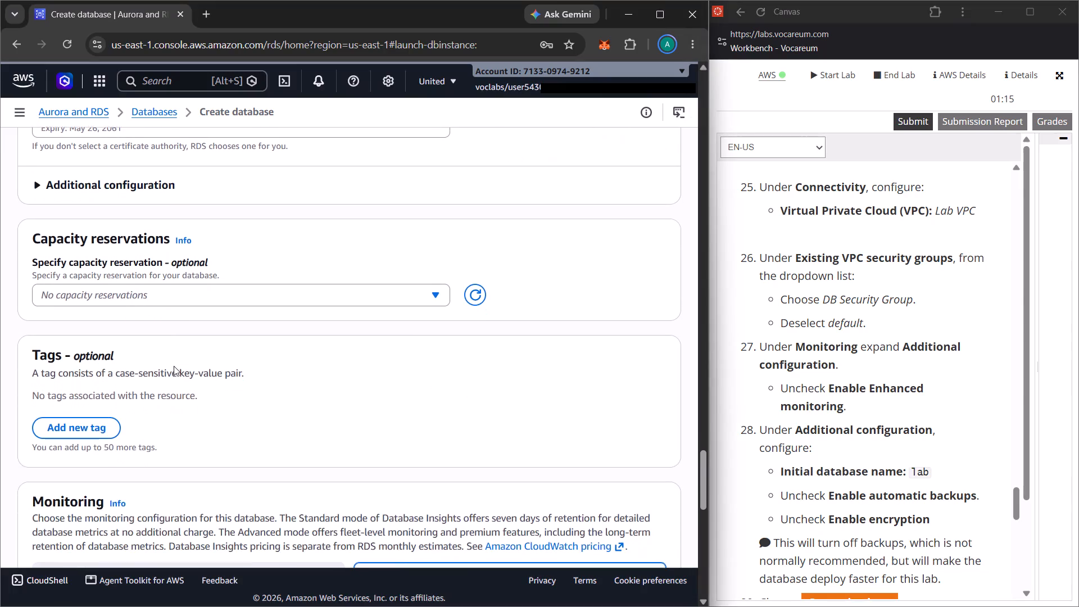
{"action": "scroll", "coordinate": [174, 366], "scroll_direction": "down", "scroll_amount": 1}
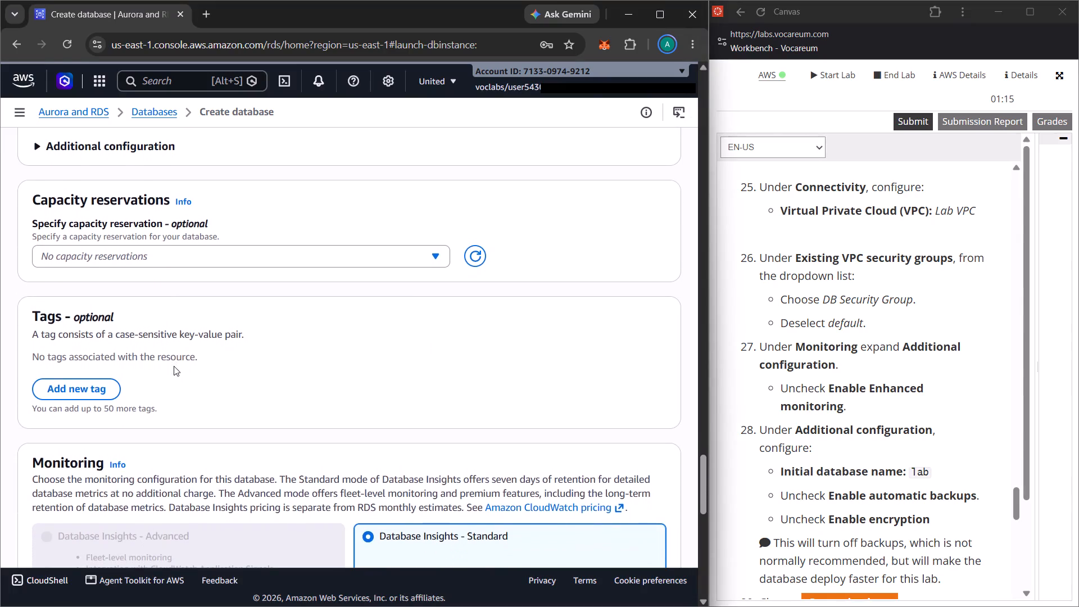
{"action": "scroll", "coordinate": [174, 366], "scroll_direction": "down", "scroll_amount": 3}
{"action": "scroll", "coordinate": [174, 366], "scroll_direction": "up", "scroll_amount": 1}
{"action": "scroll", "coordinate": [174, 366], "scroll_direction": "down", "scroll_amount": 2}
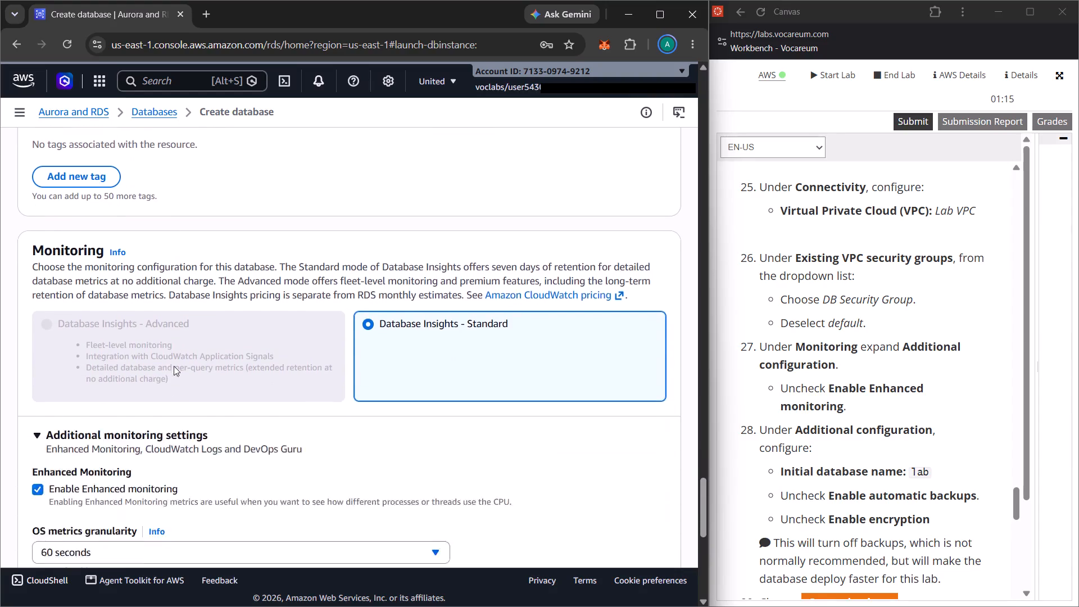
{"action": "scroll", "coordinate": [174, 366], "scroll_direction": "down", "scroll_amount": 1}
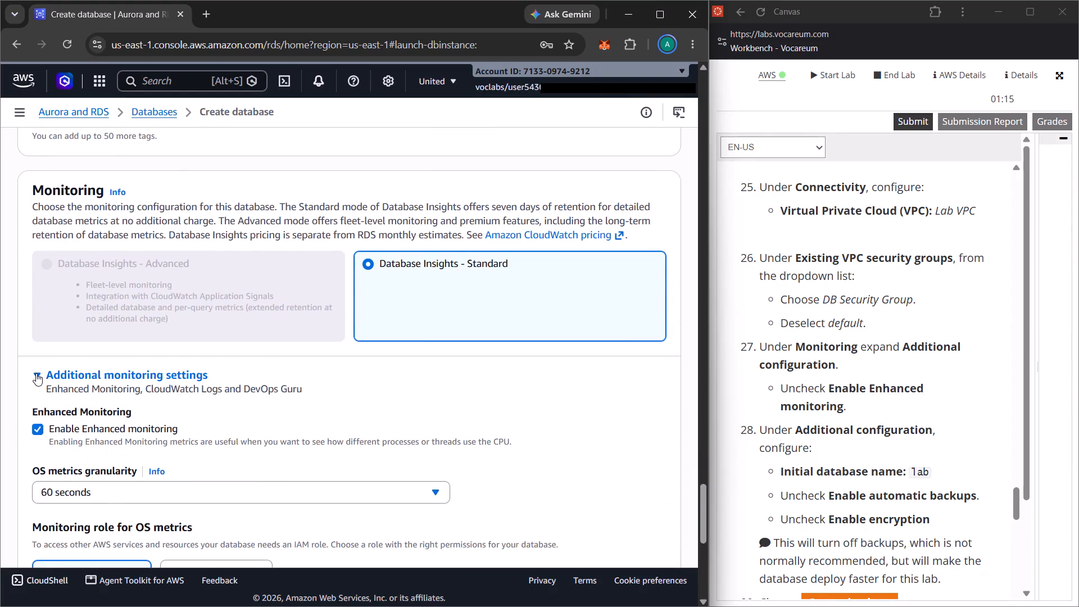
{"action": "left_click", "coordinate": [36, 373]}
{"action": "left_click", "coordinate": [36, 373]}
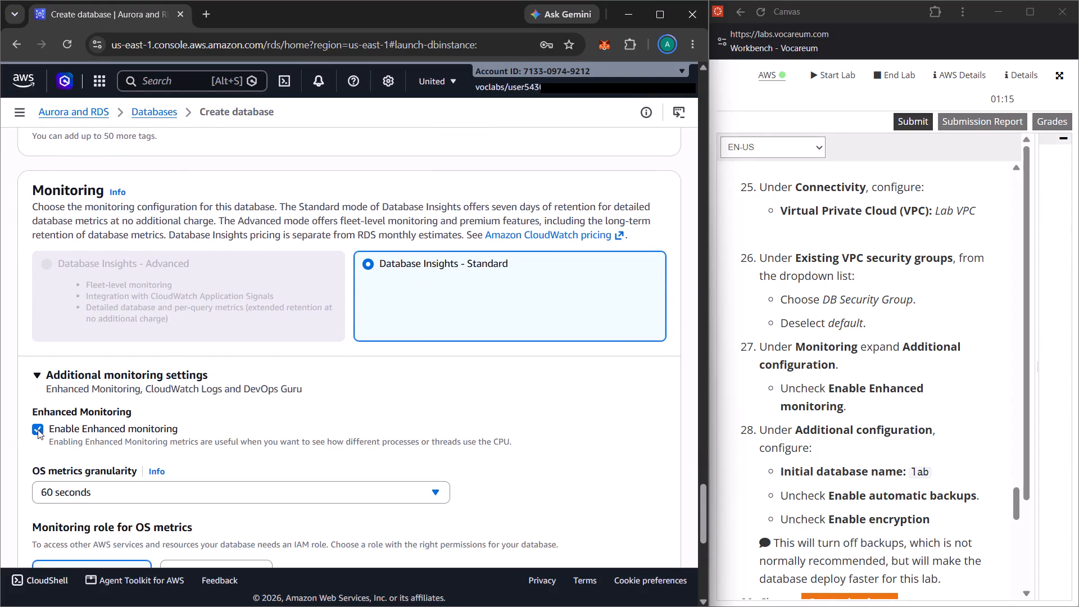
{"action": "left_click", "coordinate": [38, 429]}
Expand the final Additional configuration section and set the initial database name to lab.
{"action": "scroll", "coordinate": [312, 433], "scroll_direction": "down", "scroll_amount": 2}
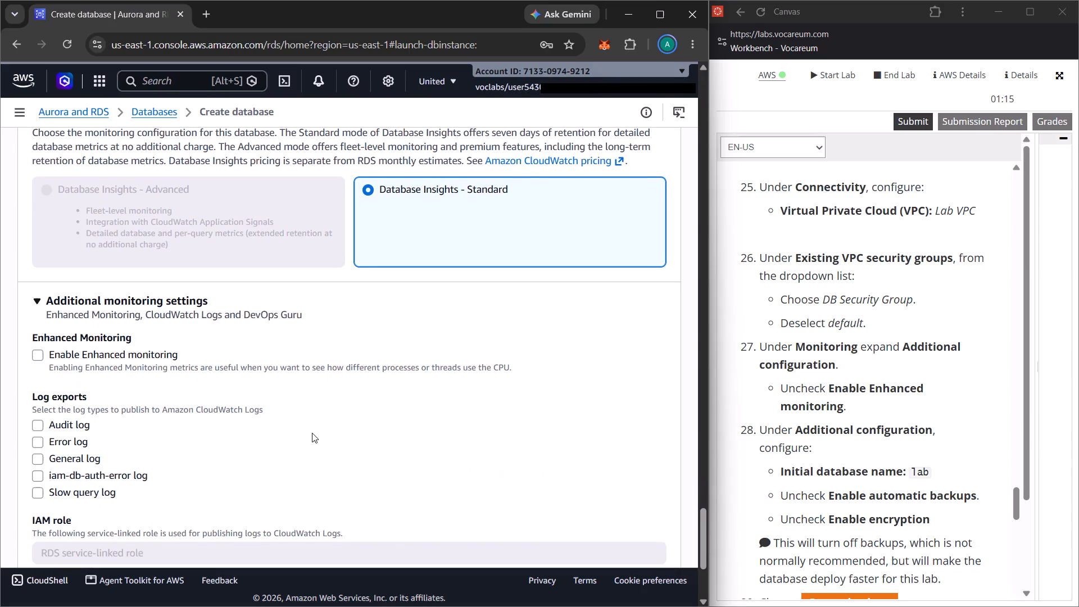
{"action": "scroll", "coordinate": [312, 433], "scroll_direction": "down", "scroll_amount": 3}
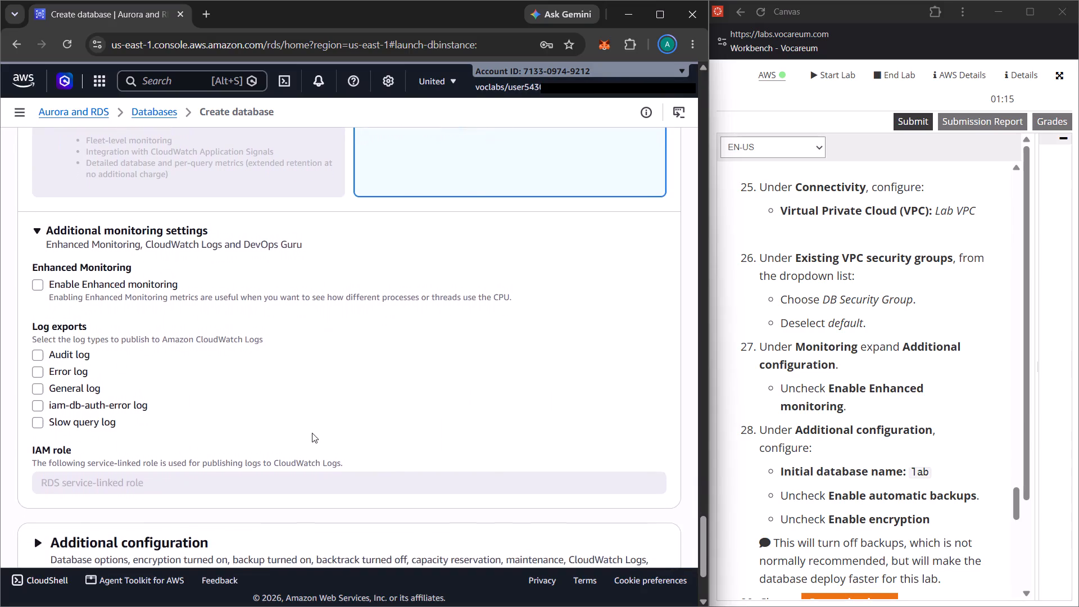
{"action": "scroll", "coordinate": [312, 433], "scroll_direction": "down", "scroll_amount": 2}
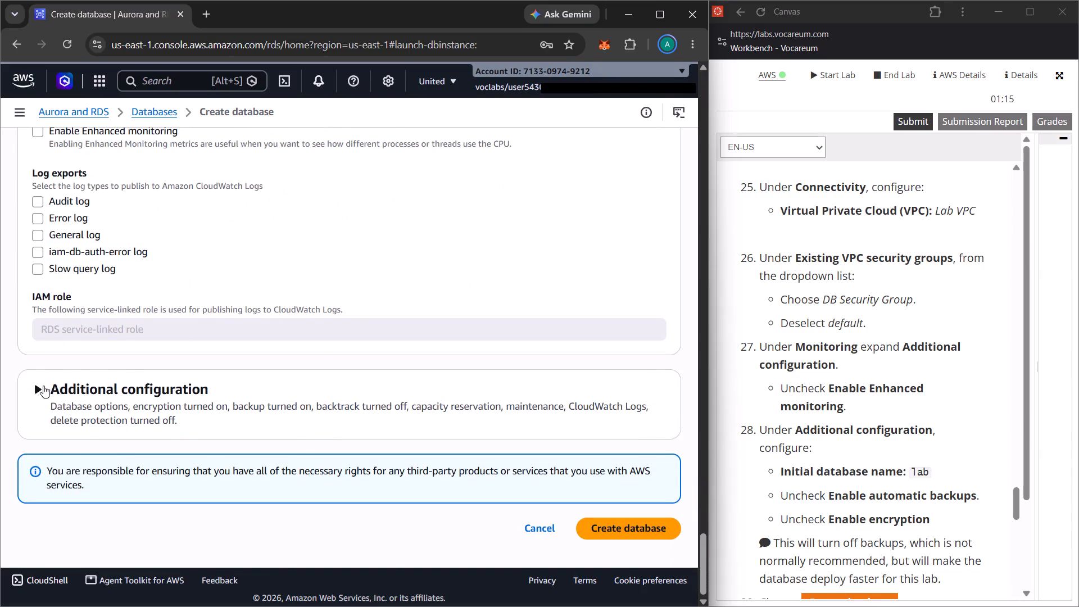
{"action": "left_click", "coordinate": [38, 384]}
{"action": "scroll", "coordinate": [189, 396], "scroll_direction": "down", "scroll_amount": 3}
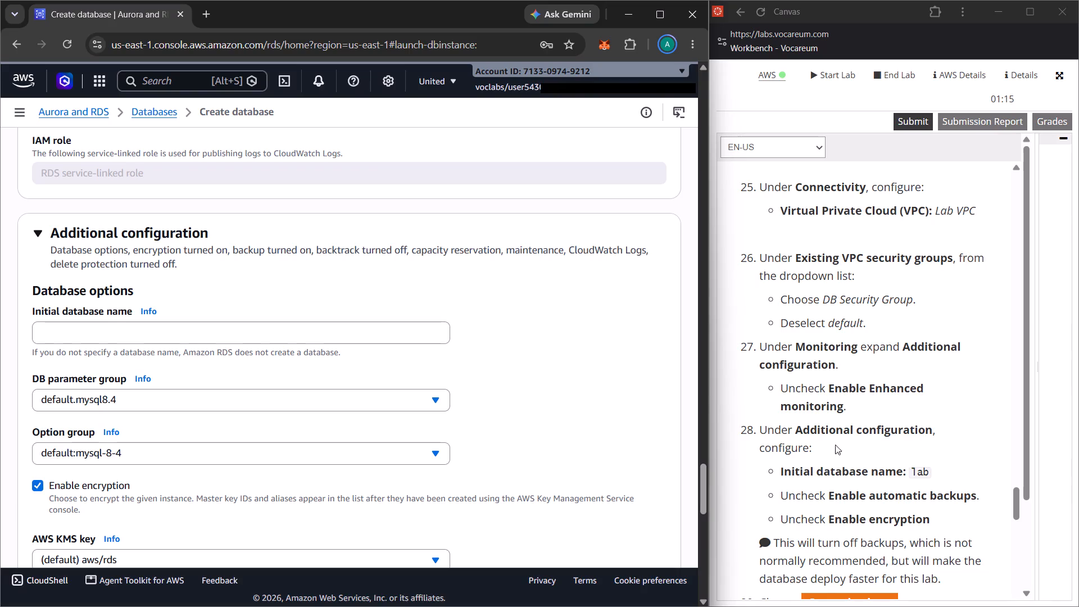
{"action": "left_click", "coordinate": [332, 332]}
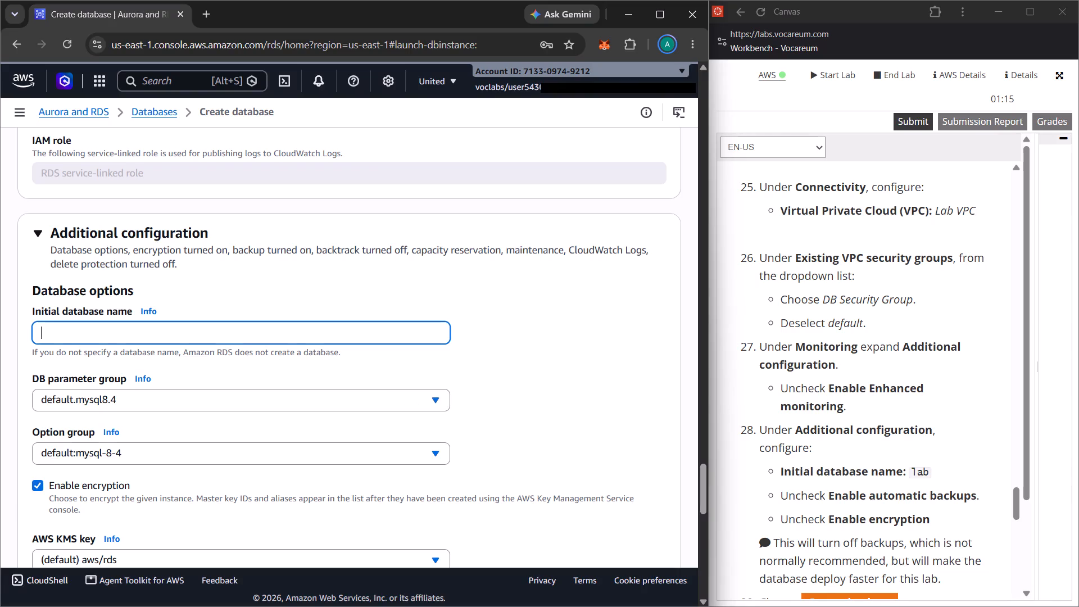
{"action": "type", "text": "lab"}
Disable encryption and automated backup in the Additional configuration section.
{"action": "scroll", "coordinate": [429, 391], "scroll_direction": "down", "scroll_amount": 1}
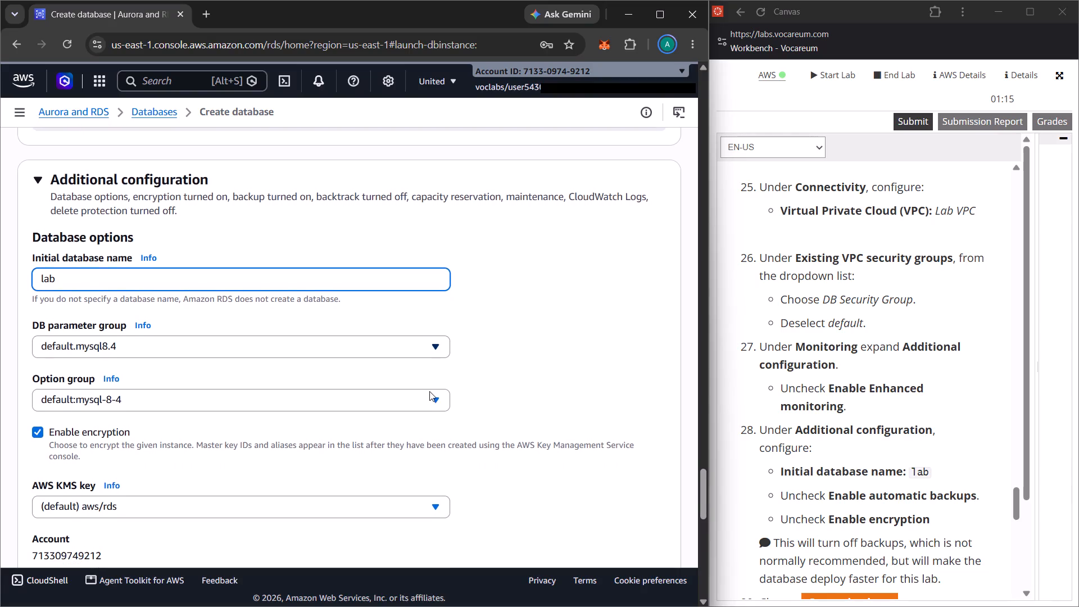
{"action": "left_click", "coordinate": [36, 431]}
{"action": "scroll", "coordinate": [152, 444], "scroll_direction": "down", "scroll_amount": 3}
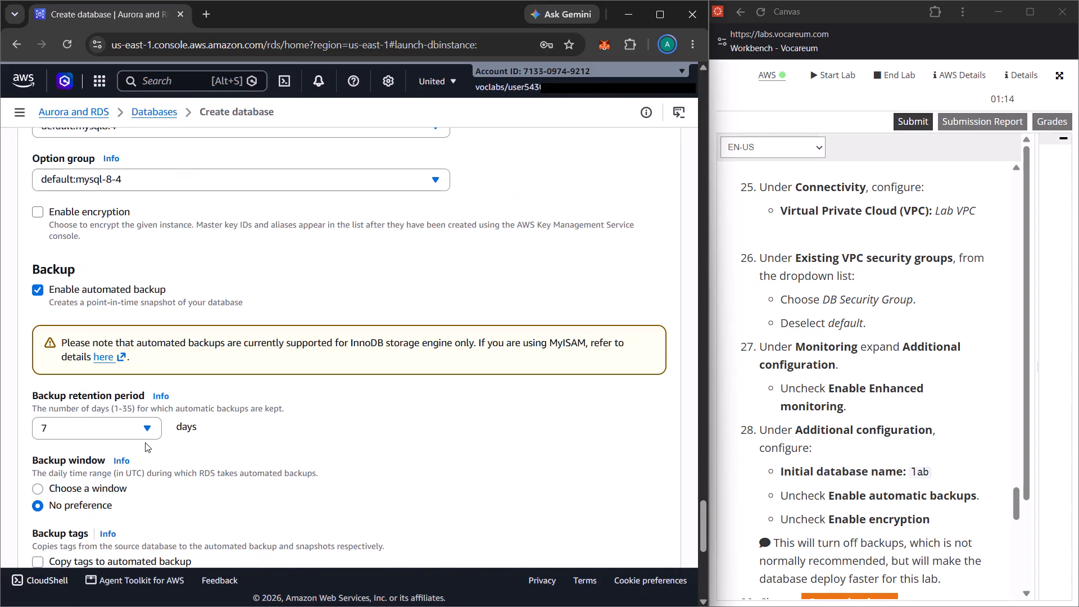
{"action": "left_click", "coordinate": [37, 292]}
Review the remaining Backup and Maintenance settings against lab instruction steps 28 and 29.
{"action": "scroll", "coordinate": [131, 345], "scroll_direction": "down", "scroll_amount": 2}
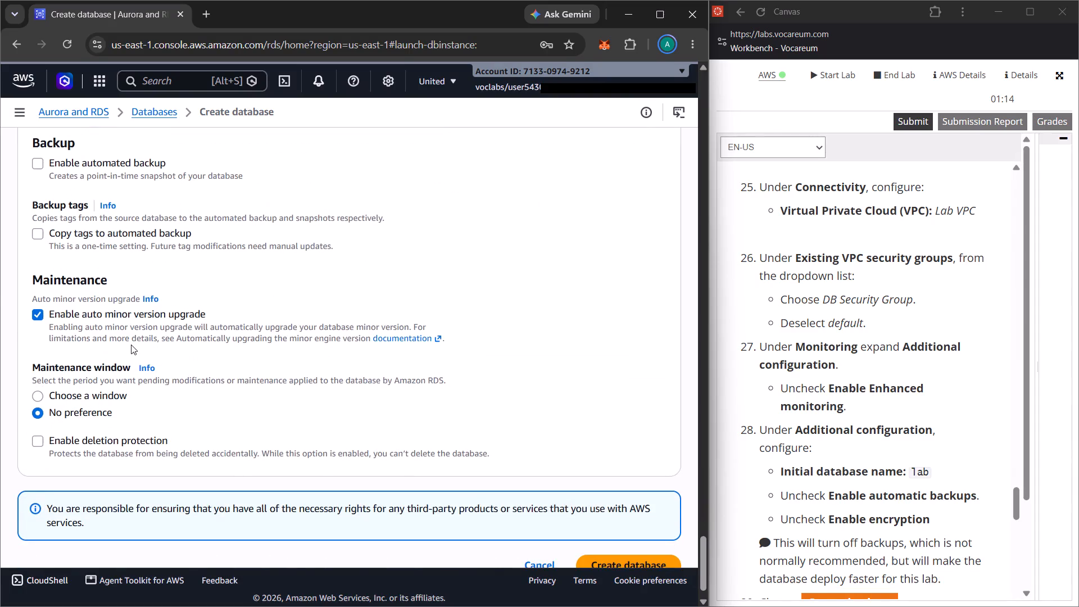
{"action": "scroll", "coordinate": [131, 345], "scroll_direction": "down", "scroll_amount": 1}
{"action": "scroll", "coordinate": [867, 350], "scroll_direction": "down", "scroll_amount": 3}
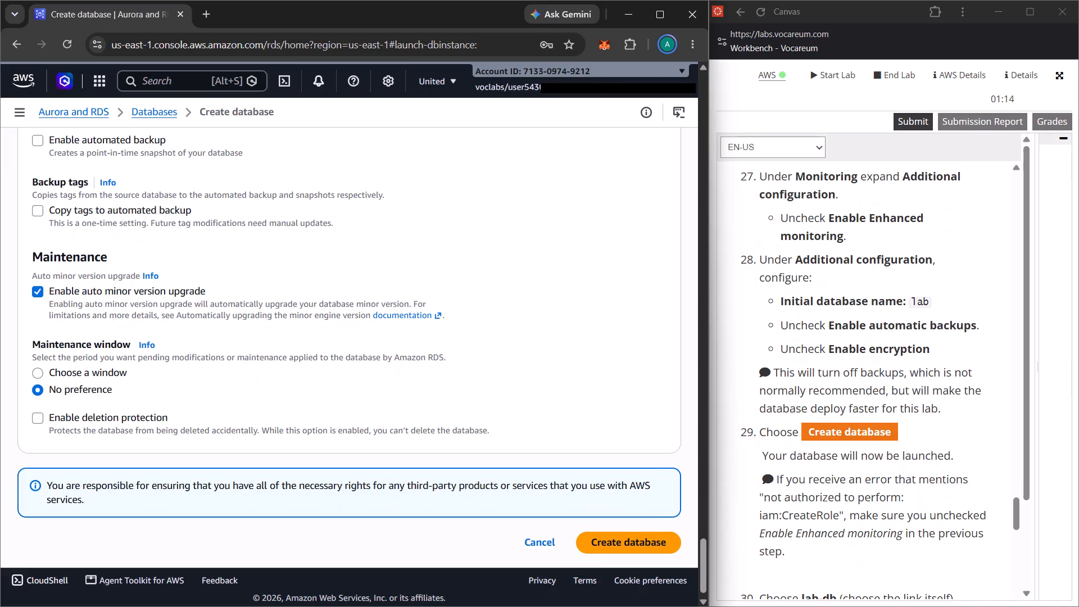
{"action": "scroll", "coordinate": [867, 350], "scroll_direction": "down", "scroll_amount": 1}
{"action": "scroll", "coordinate": [391, 389], "scroll_direction": "up", "scroll_amount": 1}
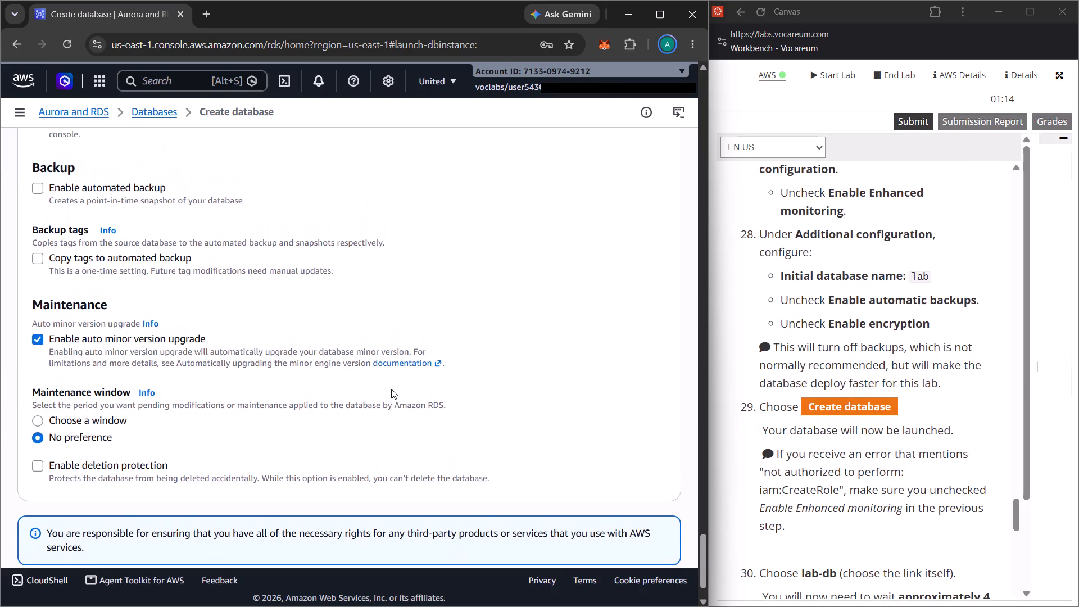
{"action": "scroll", "coordinate": [391, 389], "scroll_direction": "up", "scroll_amount": 1}
{"action": "scroll", "coordinate": [867, 400], "scroll_direction": "down", "scroll_amount": 1}
{"action": "scroll", "coordinate": [487, 401], "scroll_direction": "down", "scroll_amount": 1}
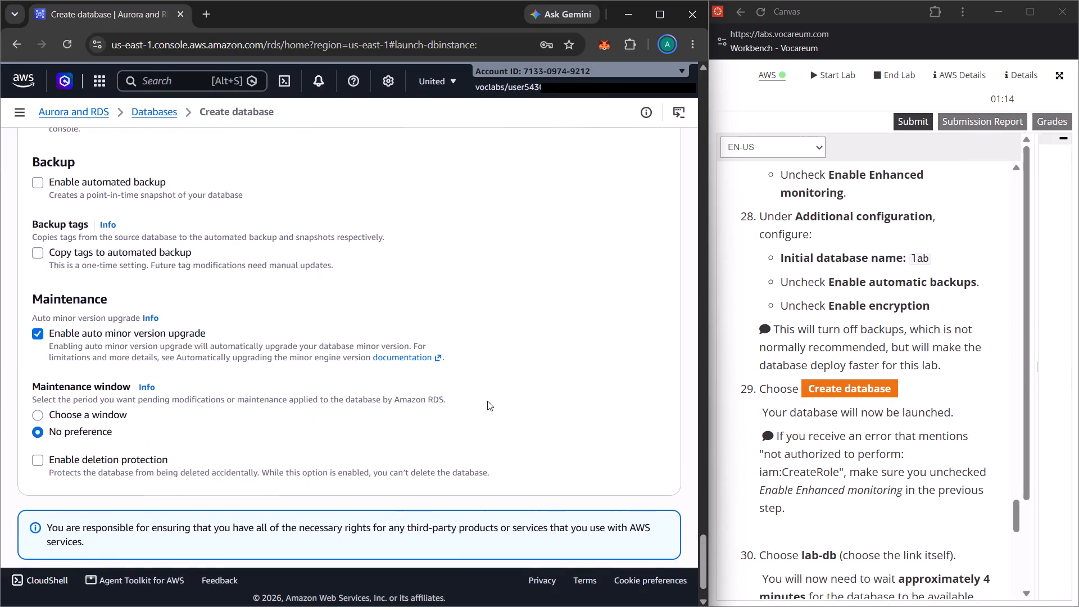
{"action": "scroll", "coordinate": [487, 401], "scroll_direction": "down", "scroll_amount": 2}
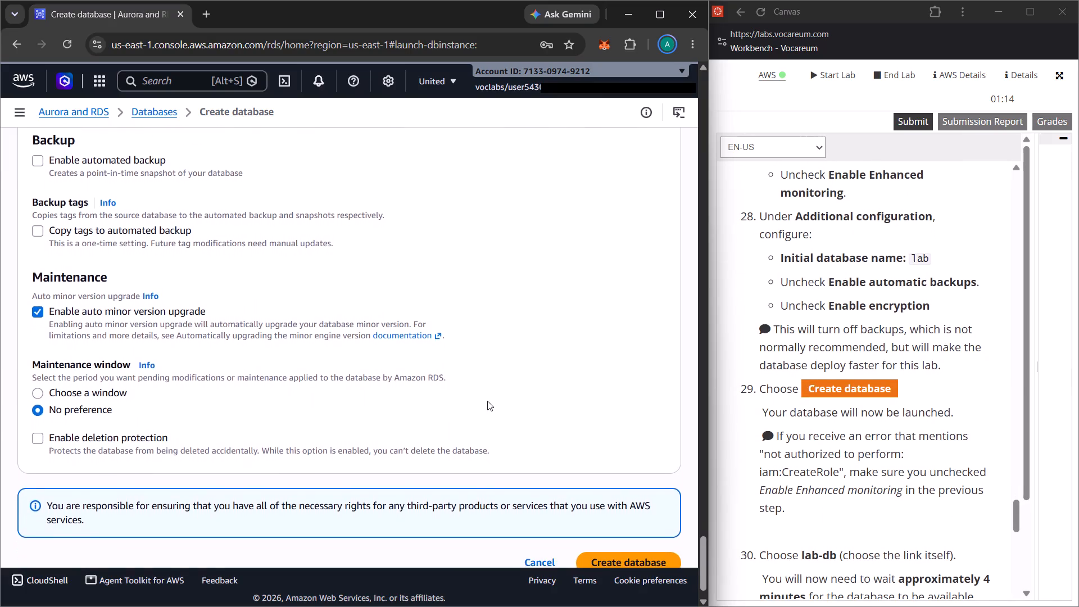
{"action": "scroll", "coordinate": [487, 401], "scroll_direction": "down", "scroll_amount": 2}
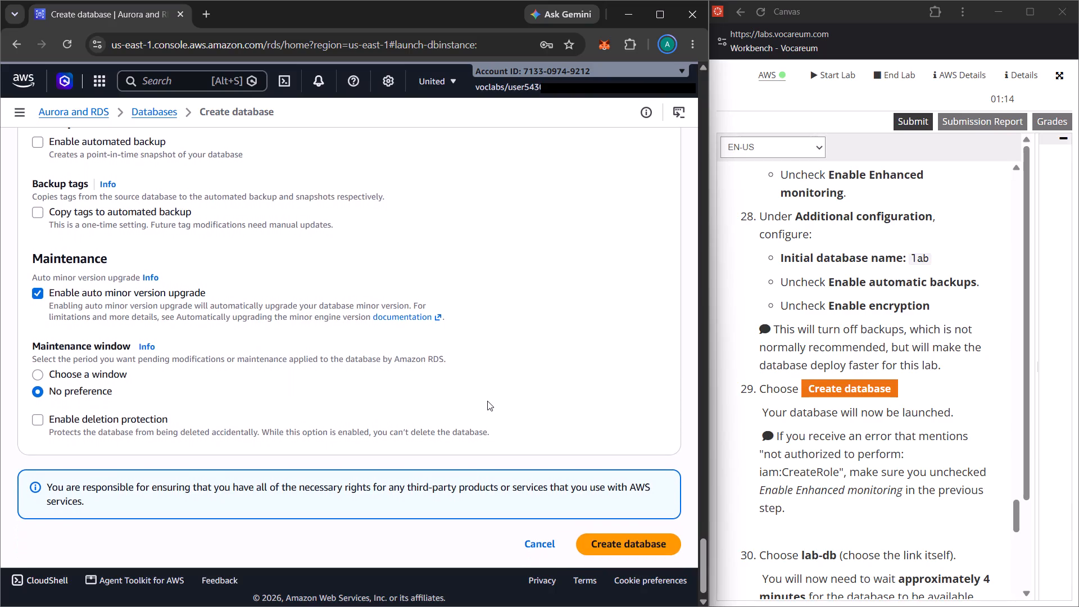
{"action": "scroll", "coordinate": [487, 401], "scroll_direction": "down", "scroll_amount": 1}
{"action": "scroll", "coordinate": [261, 380], "scroll_direction": "down", "scroll_amount": 1}
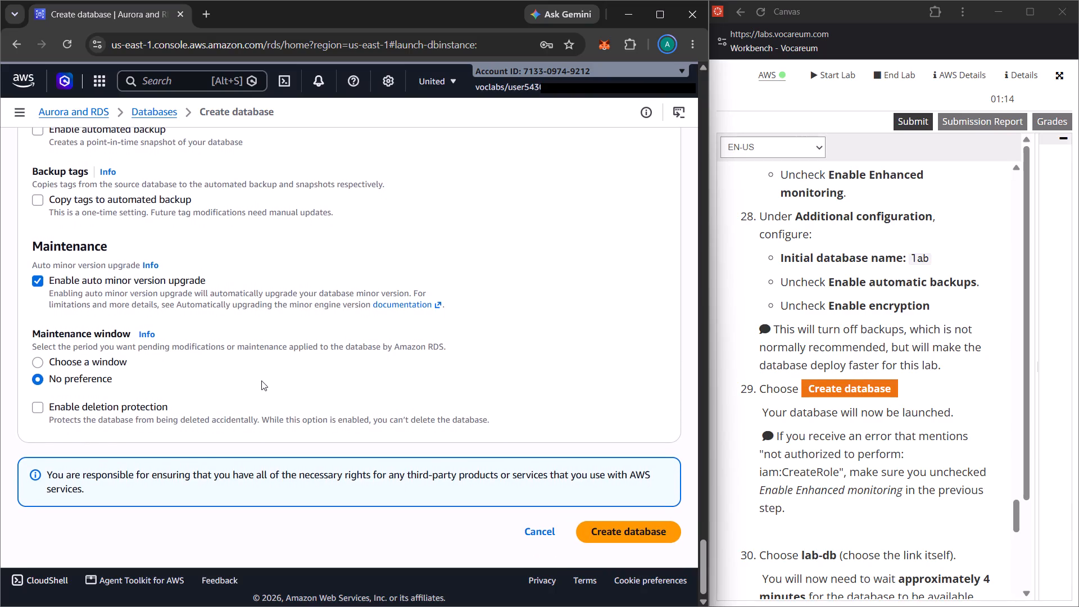
{"action": "scroll", "coordinate": [261, 380], "scroll_direction": "down", "scroll_amount": 1}
{"action": "scroll", "coordinate": [824, 365], "scroll_direction": "down", "scroll_amount": 1}
{"action": "scroll", "coordinate": [824, 365], "scroll_direction": "up", "scroll_amount": 1}
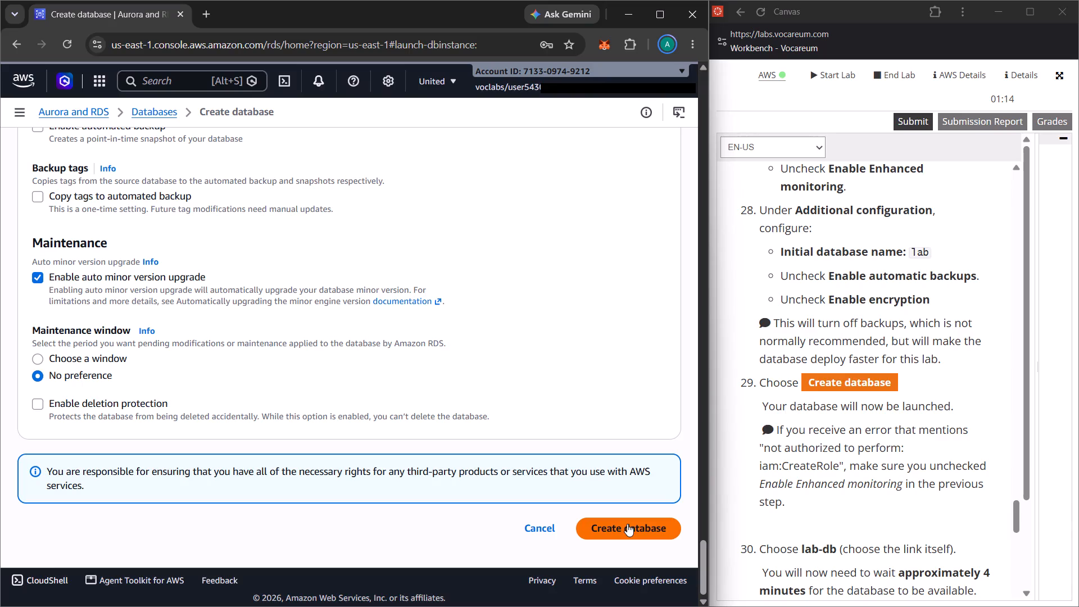
Create the lab-db database with the configured settings.
{"action": "left_click", "coordinate": [627, 524]}
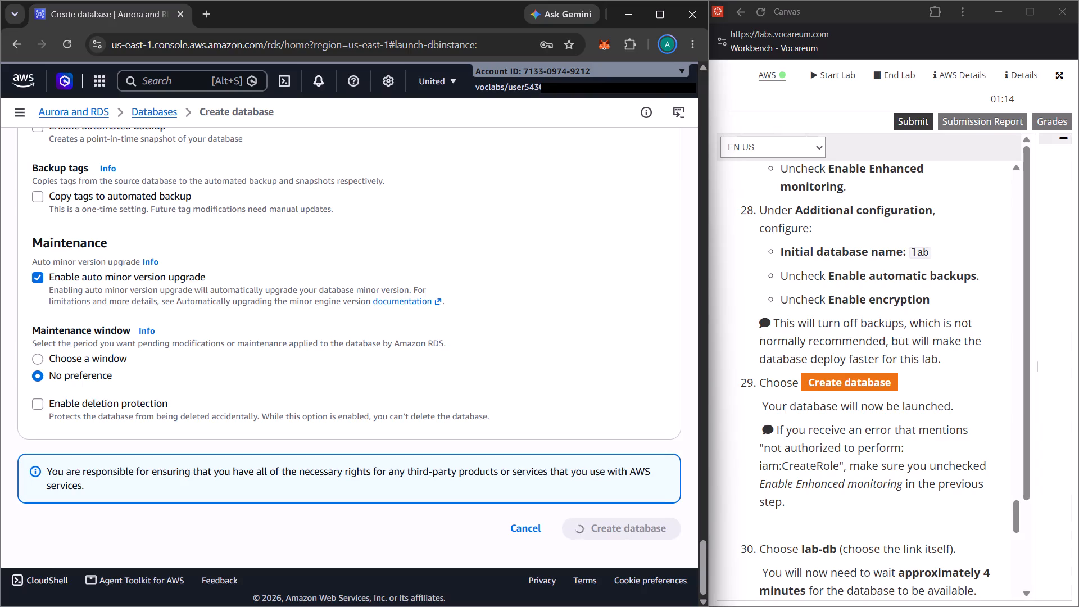
Read lab instruction steps 30 and 31 on opening lab-db and waiting for its deployment.
{"action": "scroll", "coordinate": [900, 455], "scroll_direction": "down", "scroll_amount": 2}
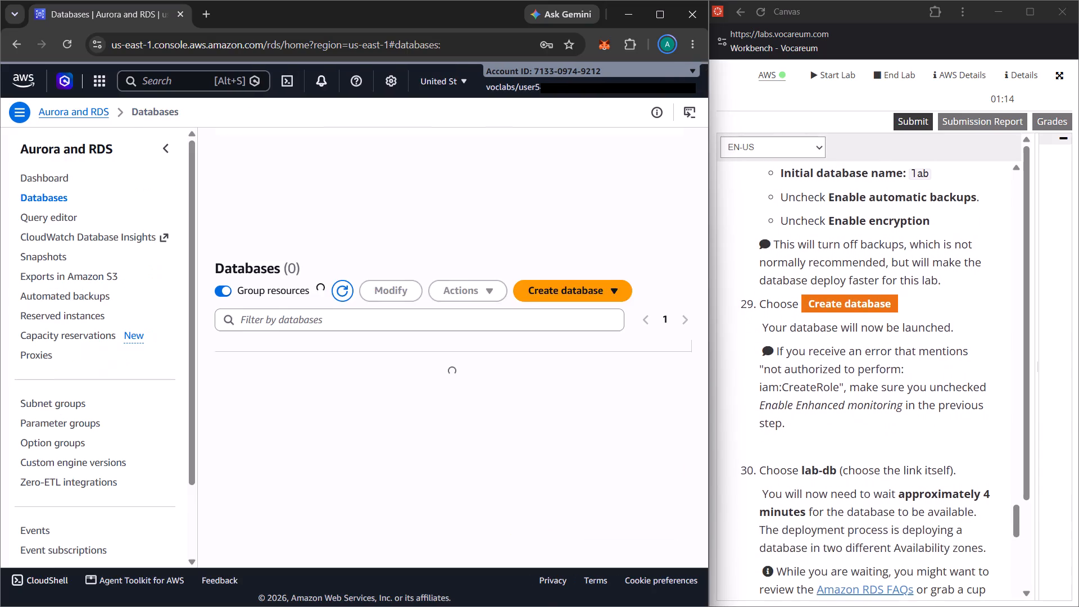
{"action": "scroll", "coordinate": [900, 455], "scroll_direction": "down", "scroll_amount": 2}
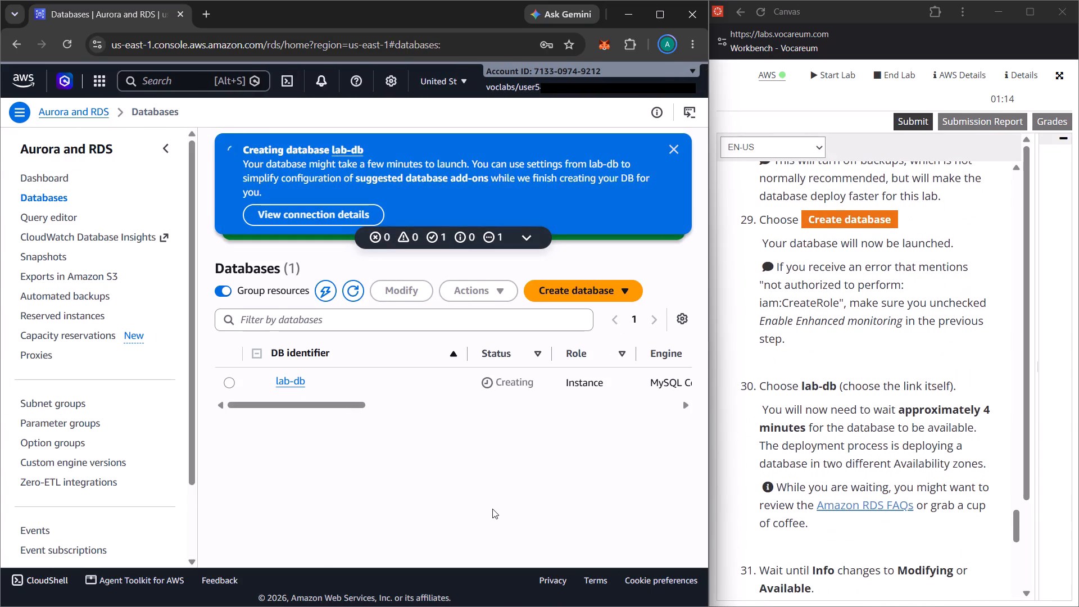
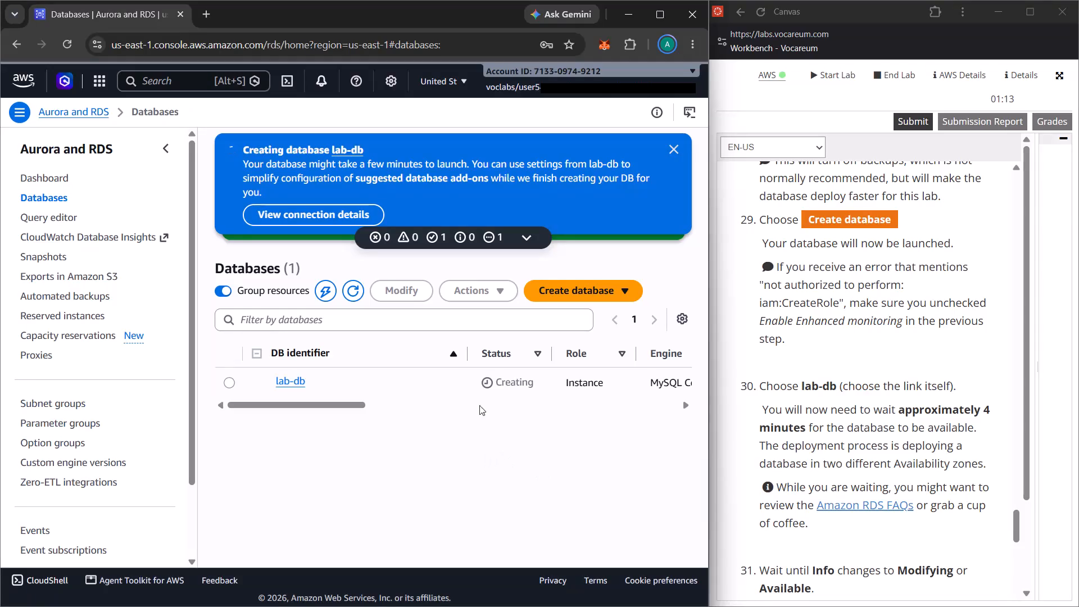
Refresh the databases list to check lab-db's status, and read lab instruction steps 29 to 32 up to copying the Endpoint.
{"action": "left_click", "coordinate": [353, 290]}
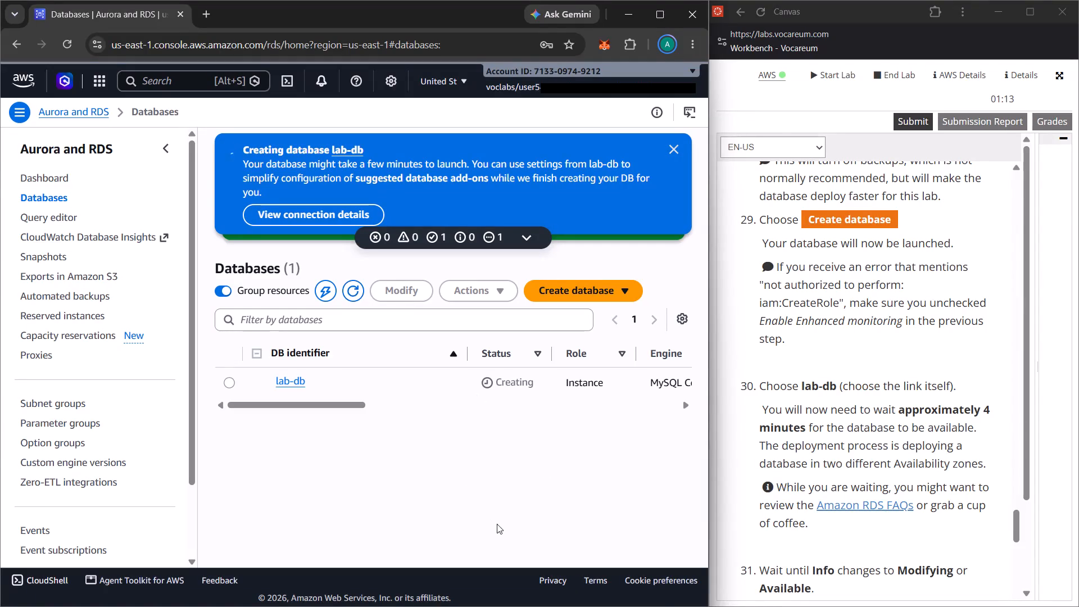
{"action": "scroll", "coordinate": [787, 463], "scroll_direction": "up", "scroll_amount": 1}
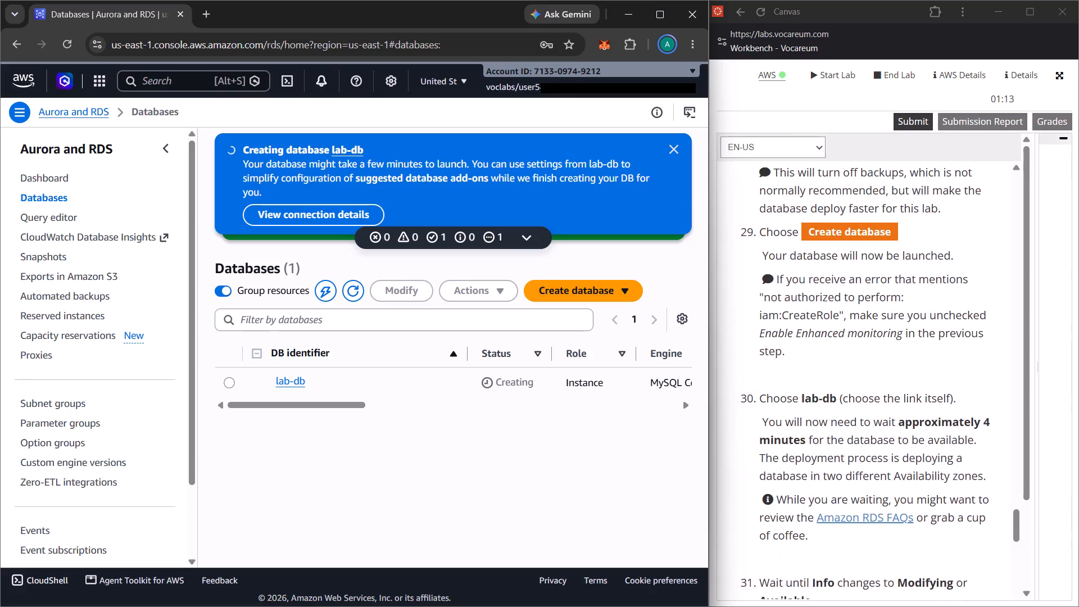
{"action": "scroll", "coordinate": [787, 463], "scroll_direction": "up", "scroll_amount": 1}
{"action": "scroll", "coordinate": [787, 463], "scroll_direction": "down", "scroll_amount": 2}
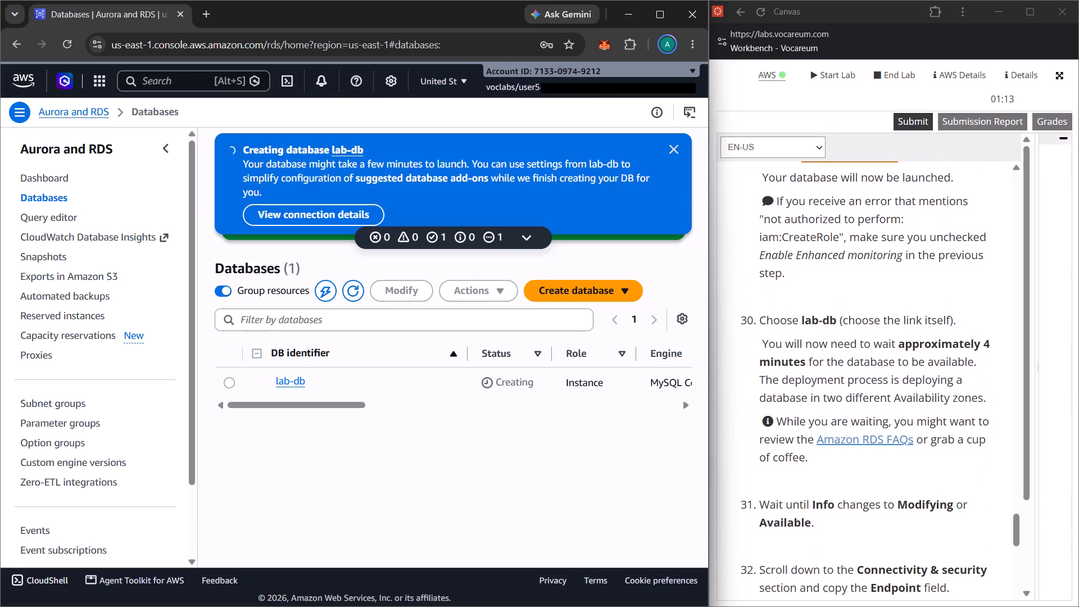
{"action": "scroll", "coordinate": [787, 463], "scroll_direction": "down", "scroll_amount": 2}
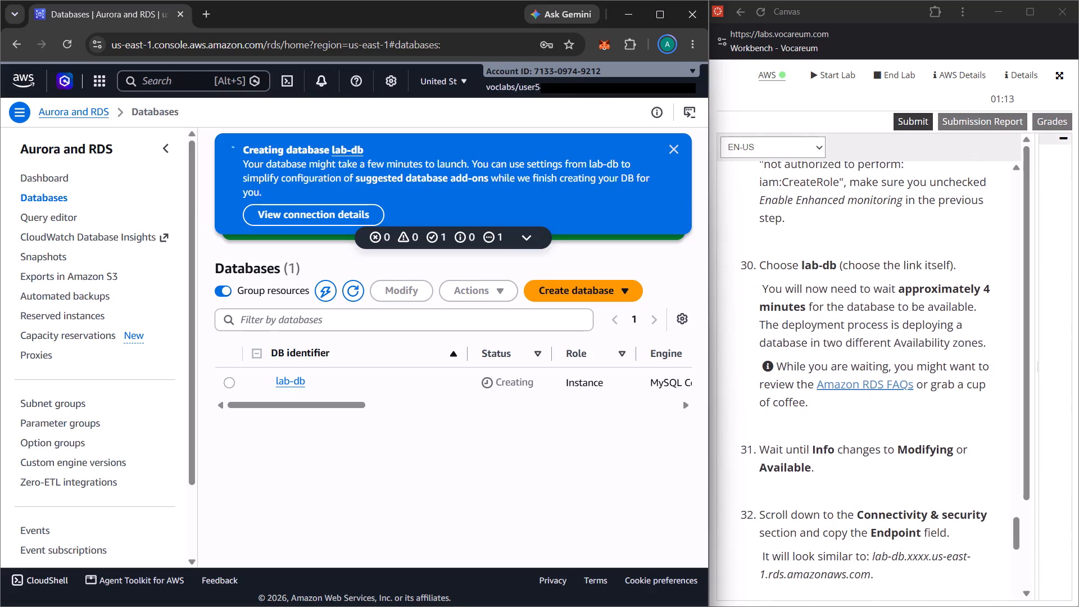
{"action": "scroll", "coordinate": [787, 463], "scroll_direction": "down", "scroll_amount": 1}
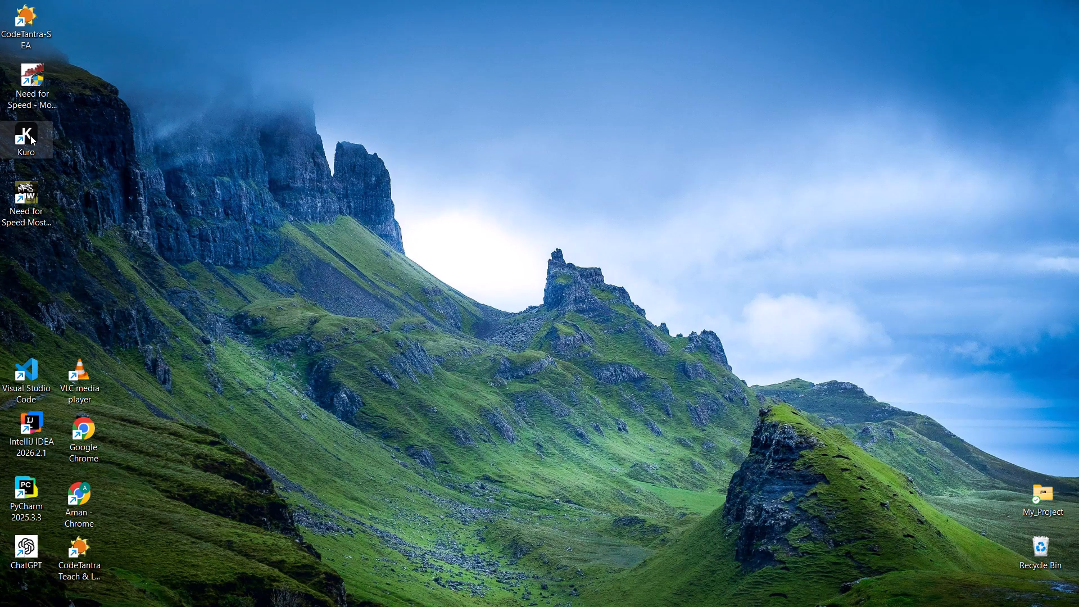
Launch the Kuro application from the desktop.
{"action": "double_click", "coordinate": [30, 135]}
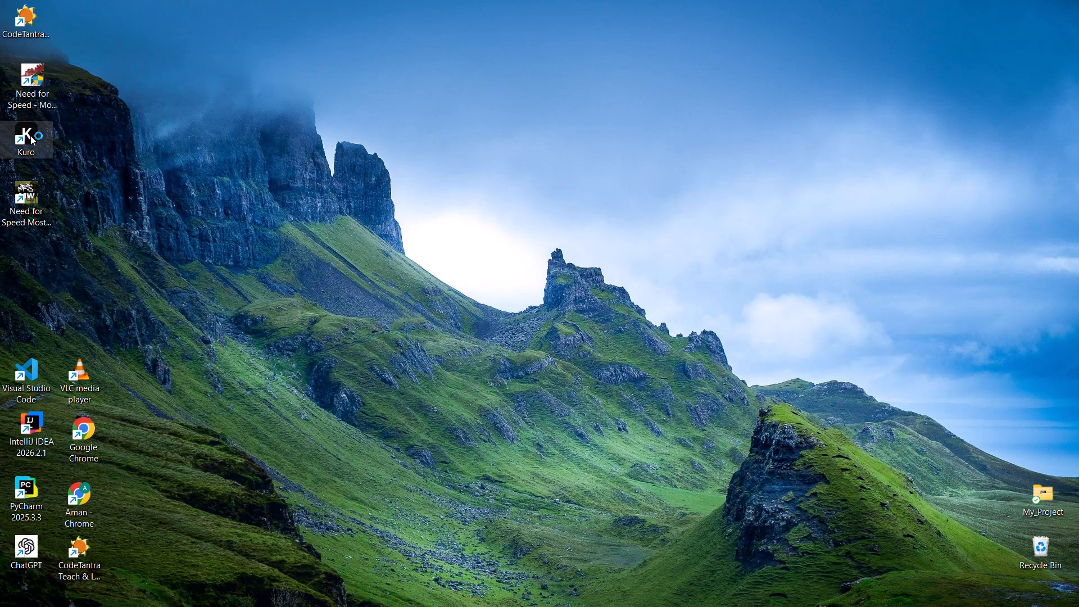
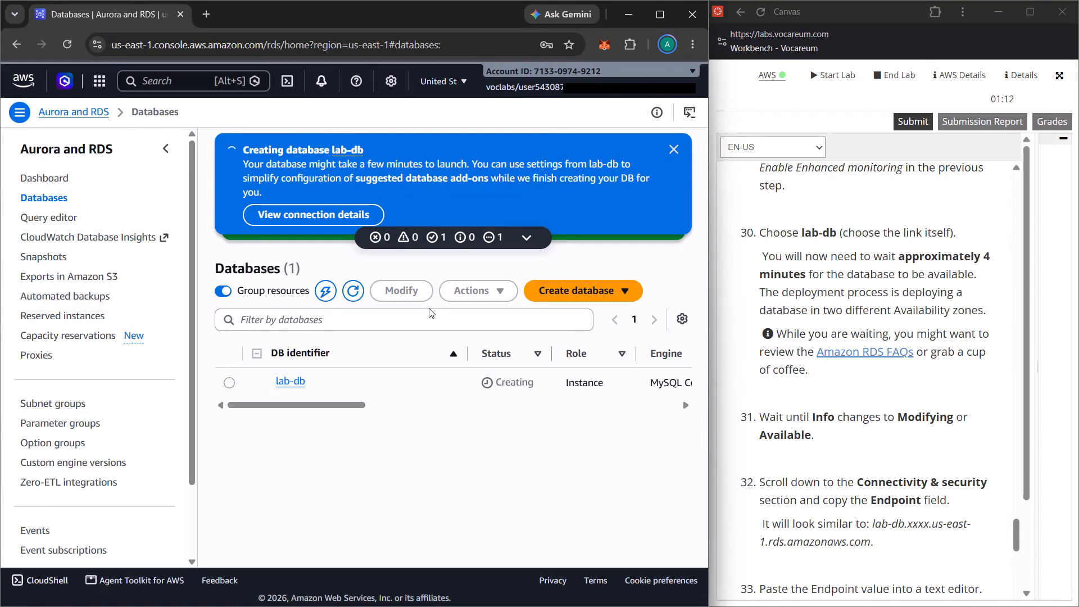
Refresh the databases list to check the deployment status of lab-db.
{"action": "left_click", "coordinate": [353, 291]}
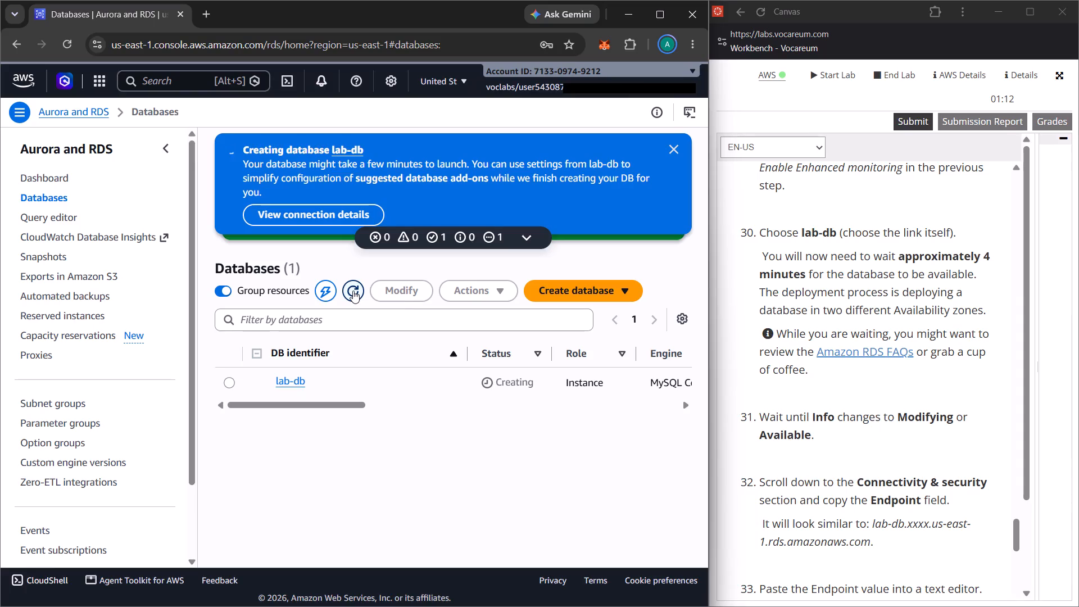
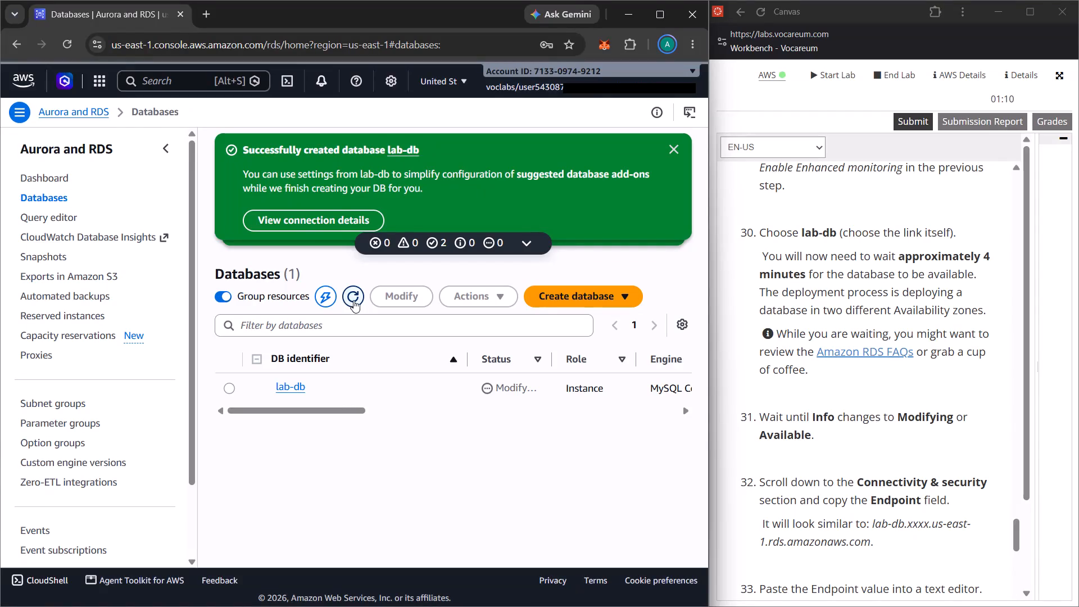
Refresh the databases list and open the details page of lab-db.
{"action": "left_click", "coordinate": [353, 300]}
{"action": "left_click", "coordinate": [287, 387]}
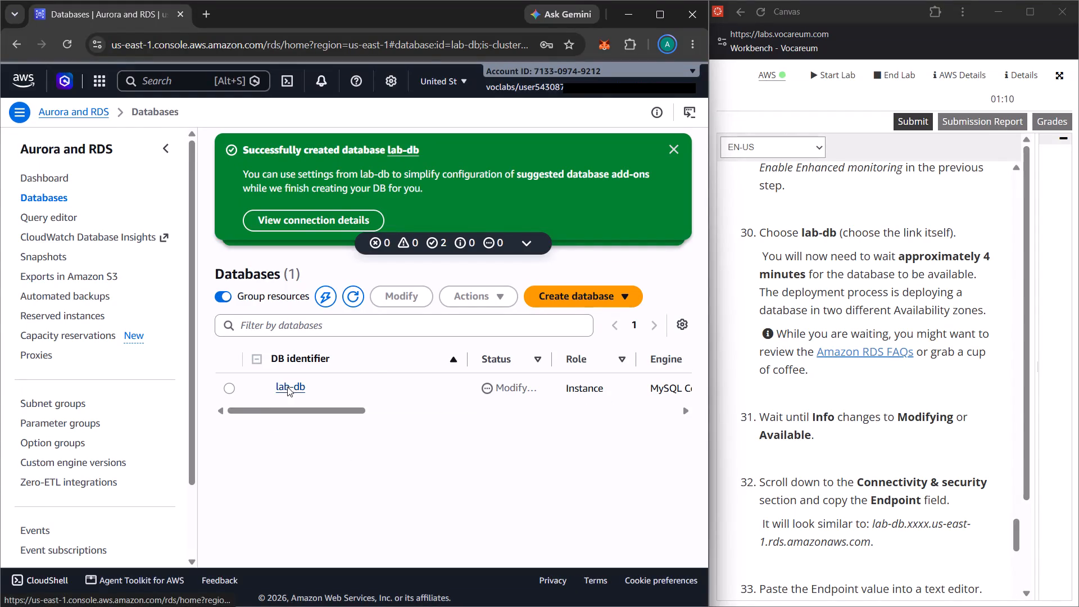
{"action": "scroll", "coordinate": [472, 406], "scroll_direction": "down", "scroll_amount": 1}
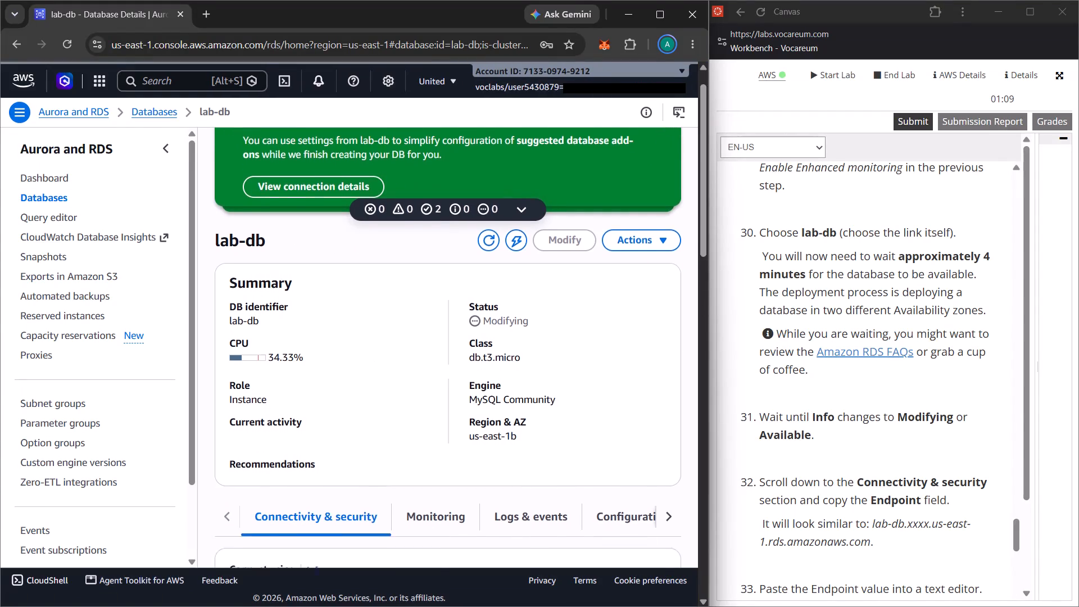
{"action": "scroll", "coordinate": [472, 406], "scroll_direction": "down", "scroll_amount": 1}
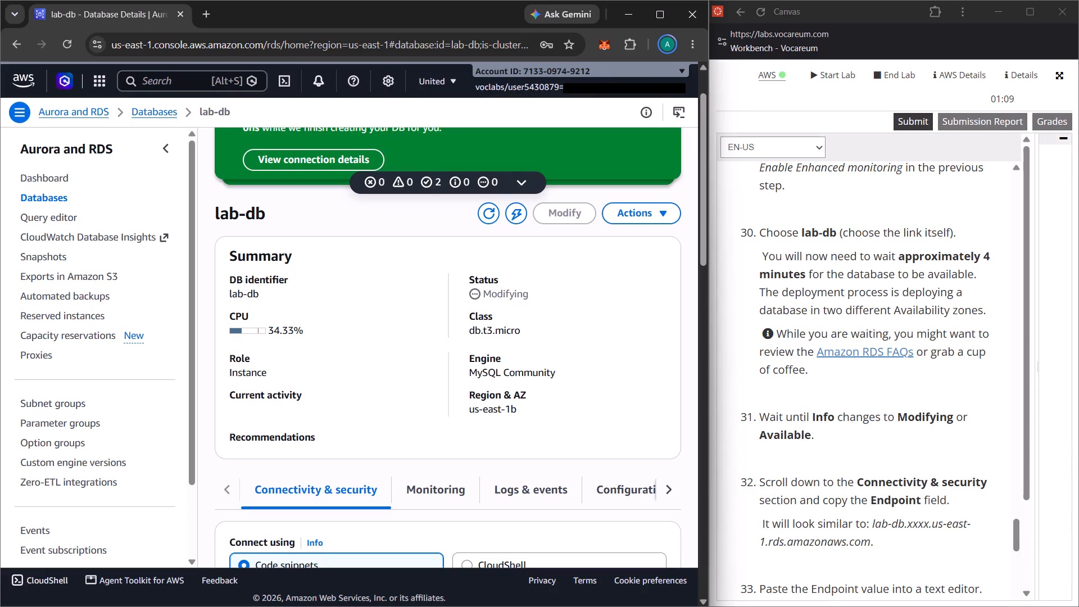
{"action": "scroll", "coordinate": [529, 361], "scroll_direction": "down", "scroll_amount": 1}
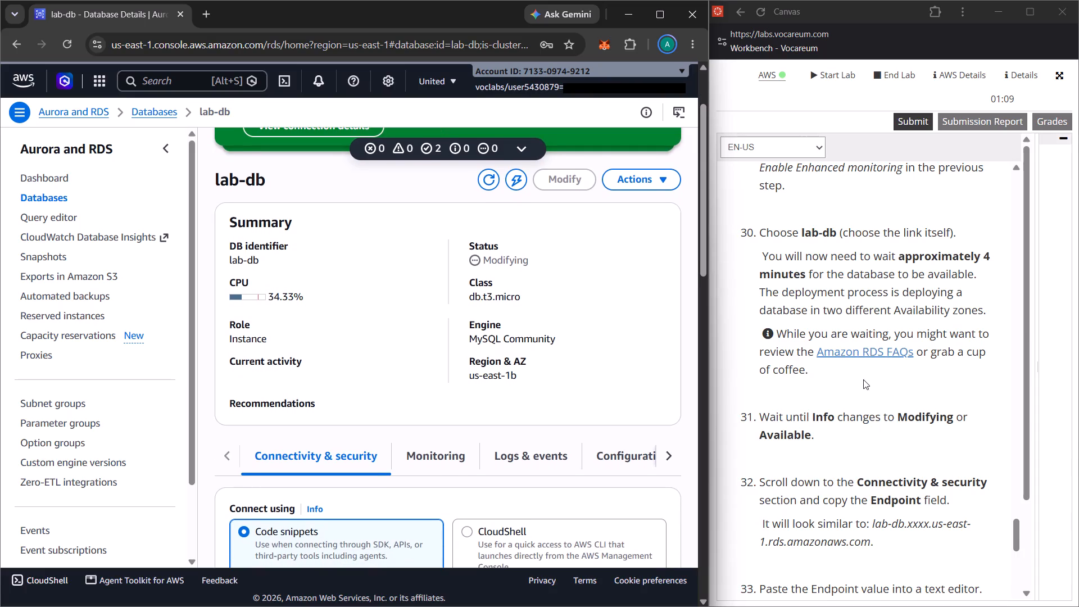
Set lab-db's connection view to Endpoints and bring up its endpoint and port information.
{"action": "scroll", "coordinate": [863, 379], "scroll_direction": "down", "scroll_amount": 2}
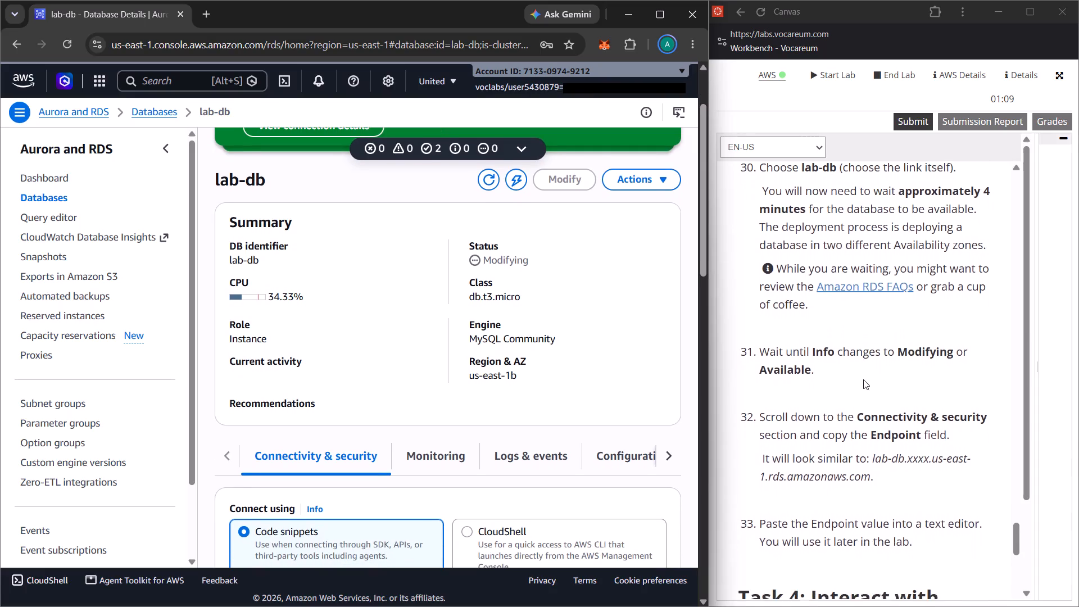
{"action": "scroll", "coordinate": [863, 379], "scroll_direction": "down", "scroll_amount": 2}
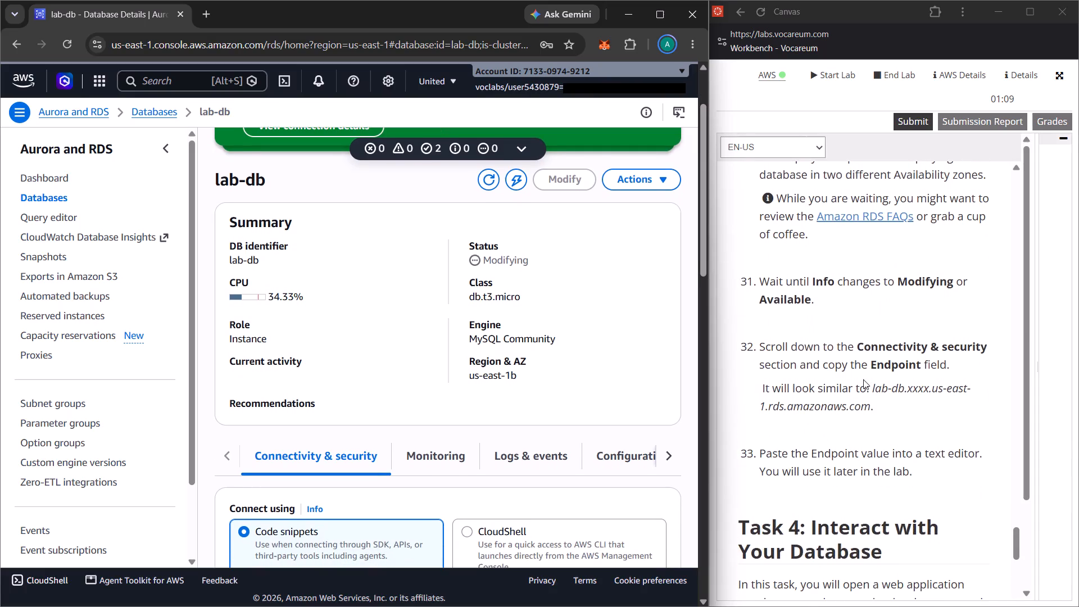
{"action": "scroll", "coordinate": [863, 379], "scroll_direction": "down", "scroll_amount": 1}
{"action": "scroll", "coordinate": [482, 426], "scroll_direction": "down", "scroll_amount": 2}
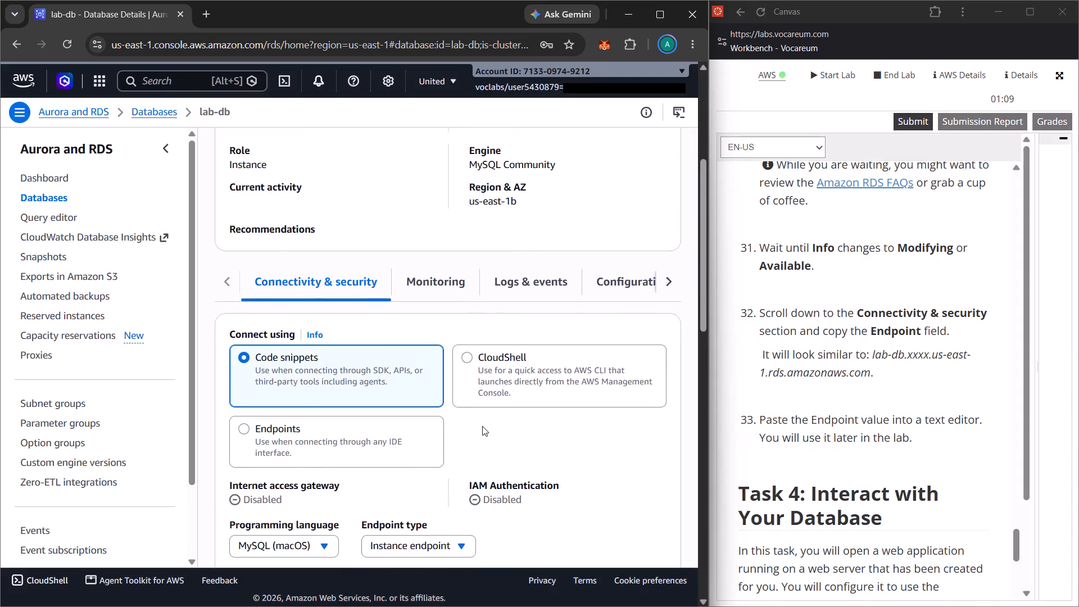
{"action": "scroll", "coordinate": [482, 426], "scroll_direction": "down", "scroll_amount": 3}
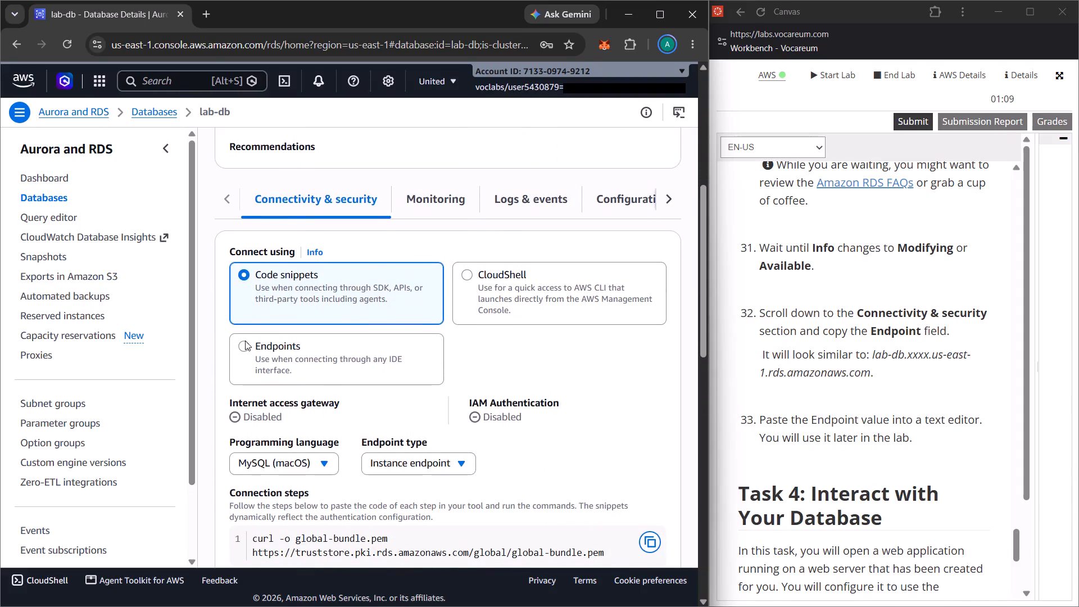
{"action": "left_click", "coordinate": [242, 346]}
{"action": "scroll", "coordinate": [503, 451], "scroll_direction": "down", "scroll_amount": 2}
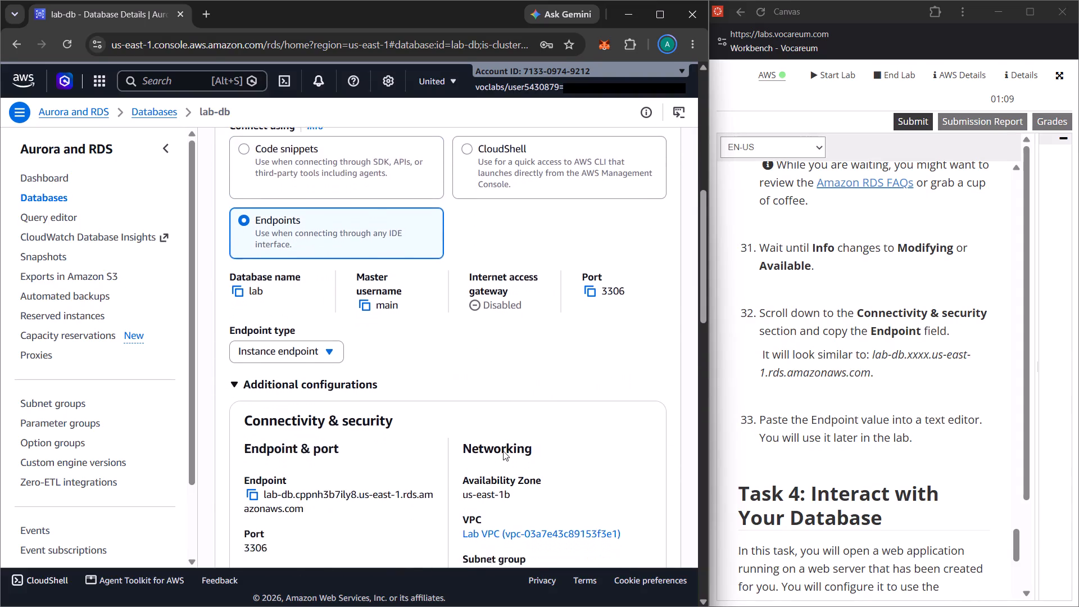
{"action": "scroll", "coordinate": [503, 451], "scroll_direction": "down", "scroll_amount": 2}
{"action": "scroll", "coordinate": [900, 400], "scroll_direction": "down", "scroll_amount": 1}
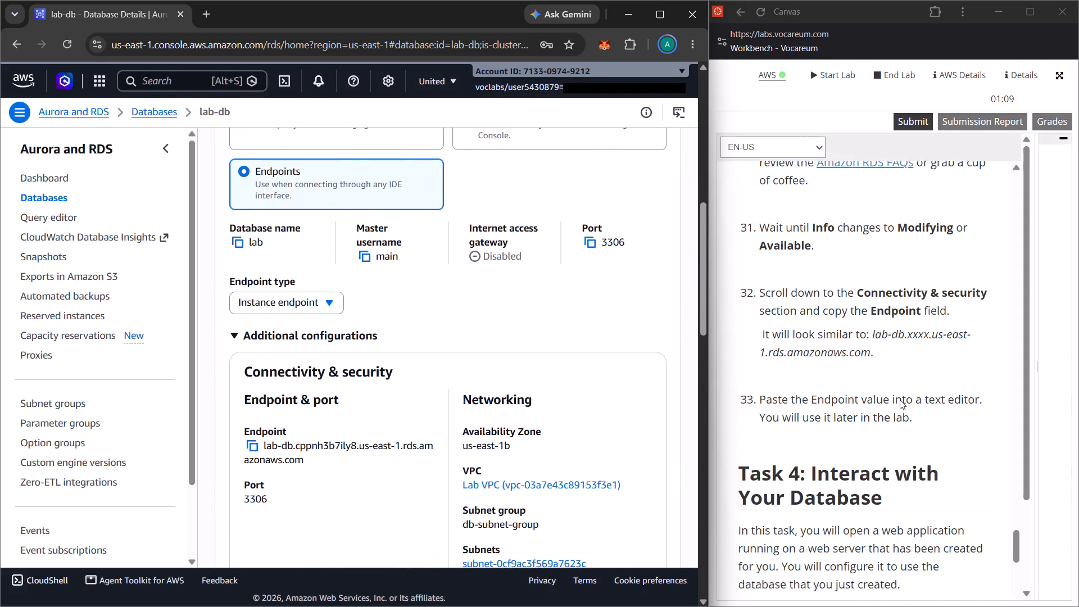
Read the lab instructions for Task 4 on connecting the web application to the database.
{"action": "scroll", "coordinate": [900, 400], "scroll_direction": "down", "scroll_amount": 2}
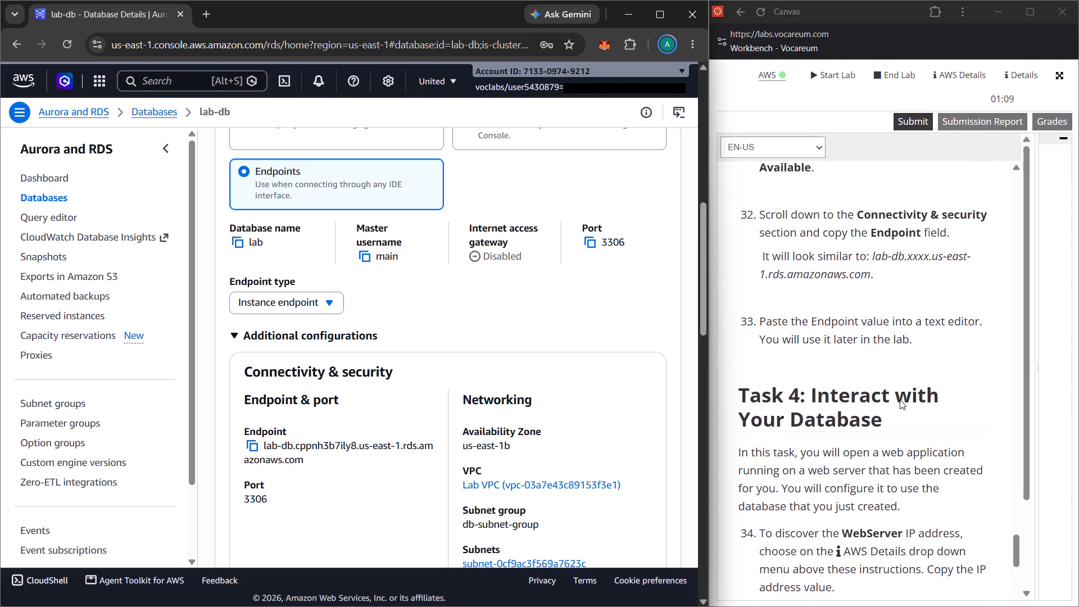
{"action": "scroll", "coordinate": [900, 400], "scroll_direction": "down", "scroll_amount": 2}
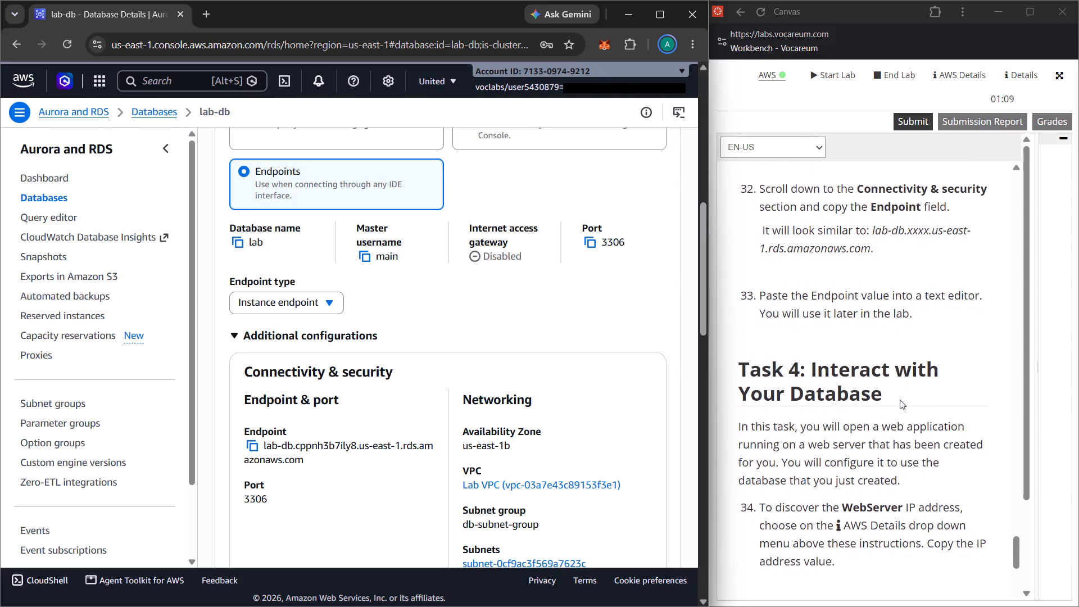
{"action": "scroll", "coordinate": [900, 400], "scroll_direction": "down", "scroll_amount": 1}
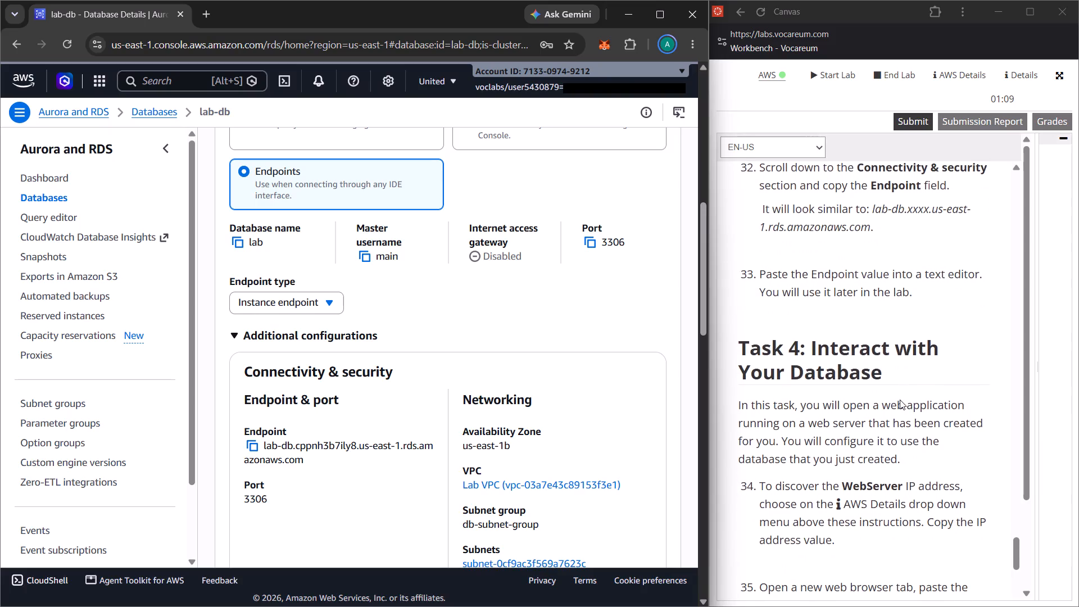
{"action": "scroll", "coordinate": [900, 400], "scroll_direction": "down", "scroll_amount": 3}
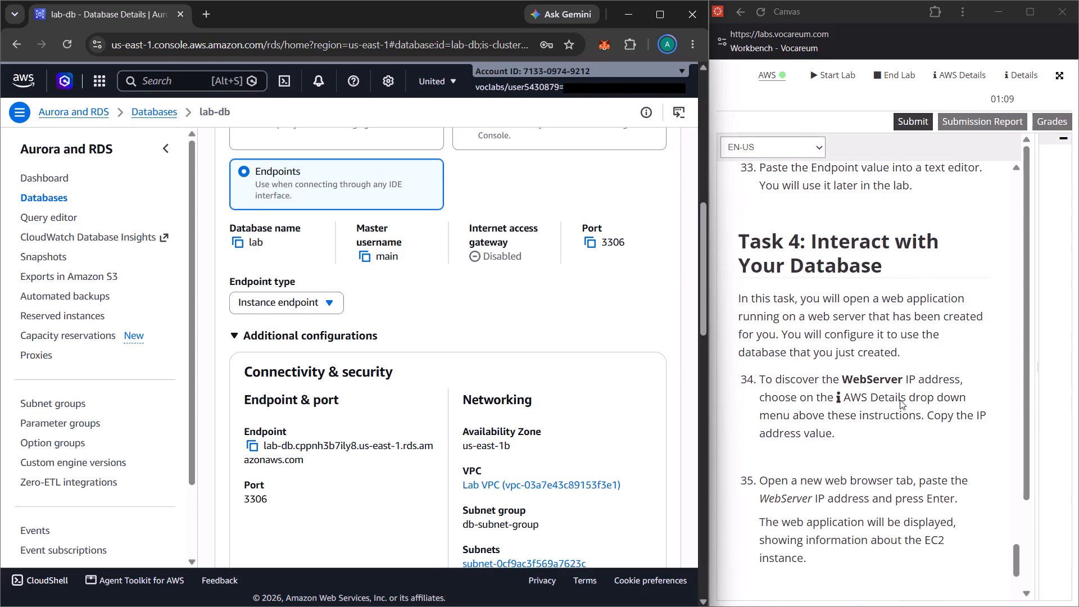
{"action": "scroll", "coordinate": [900, 400], "scroll_direction": "down", "scroll_amount": 2}
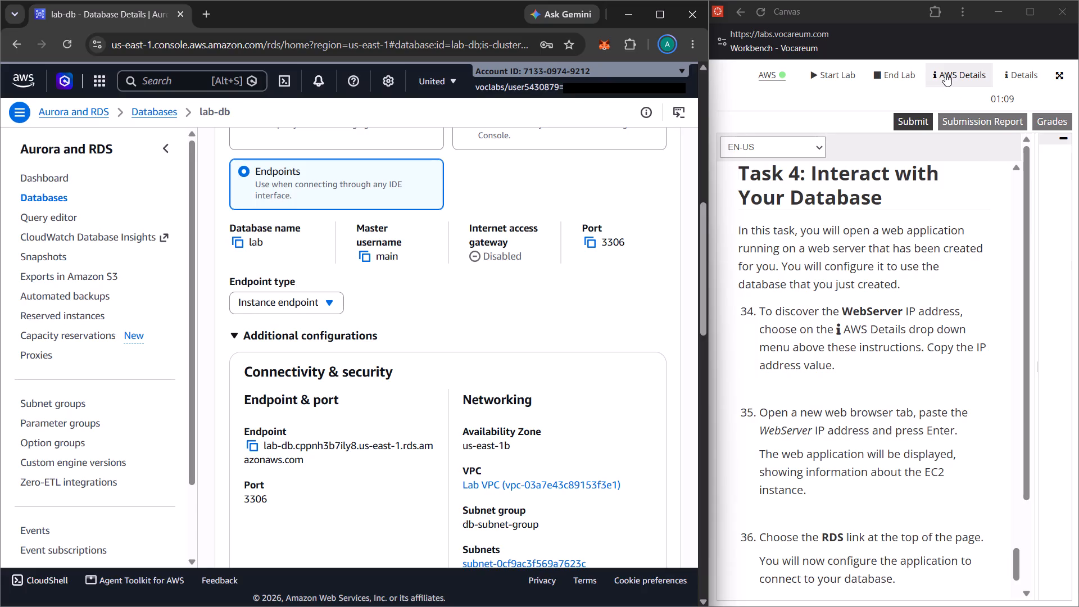
Open the lab's AWS Details, widen that pane, and copy the WebServer IP address 44.220.159.117.
{"action": "left_click", "coordinate": [945, 74]}
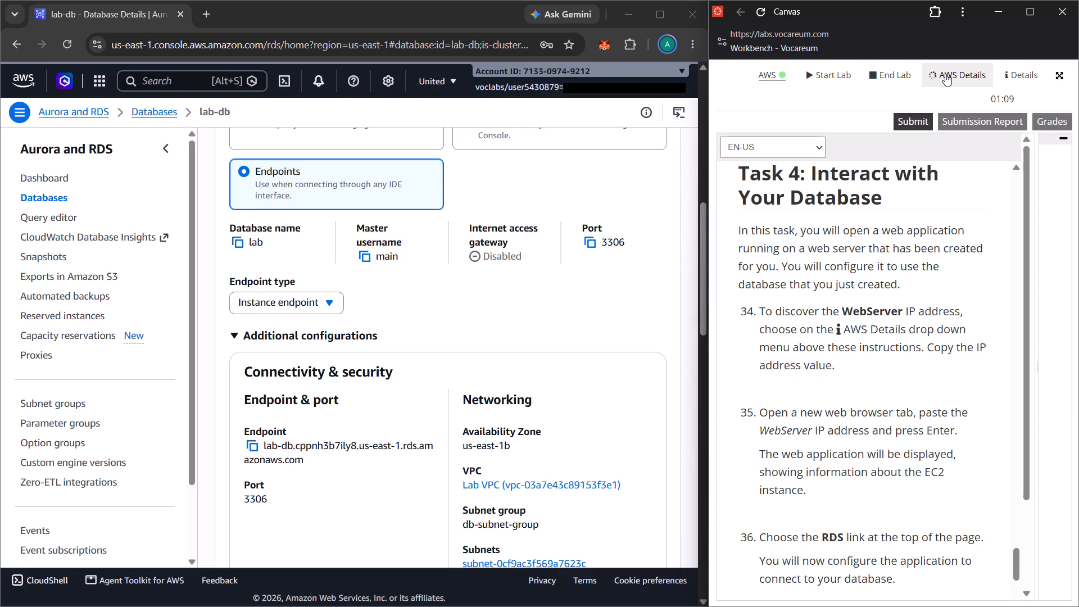
{"action": "left_click", "coordinate": [950, 74]}
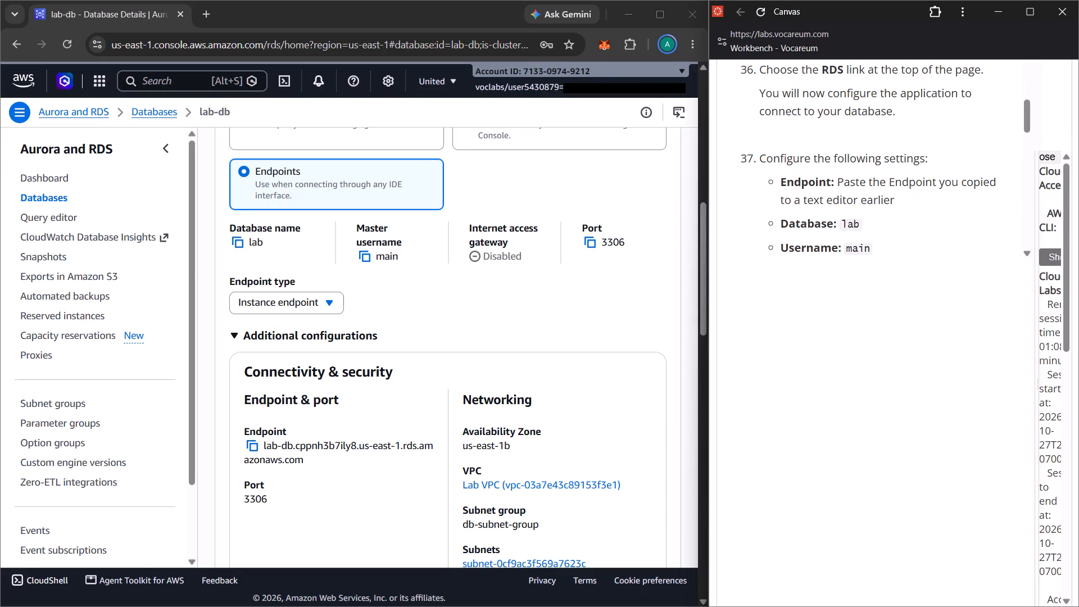
{"action": "left_click_drag", "start_coordinate": [1035, 298], "coordinate": [866, 310]}
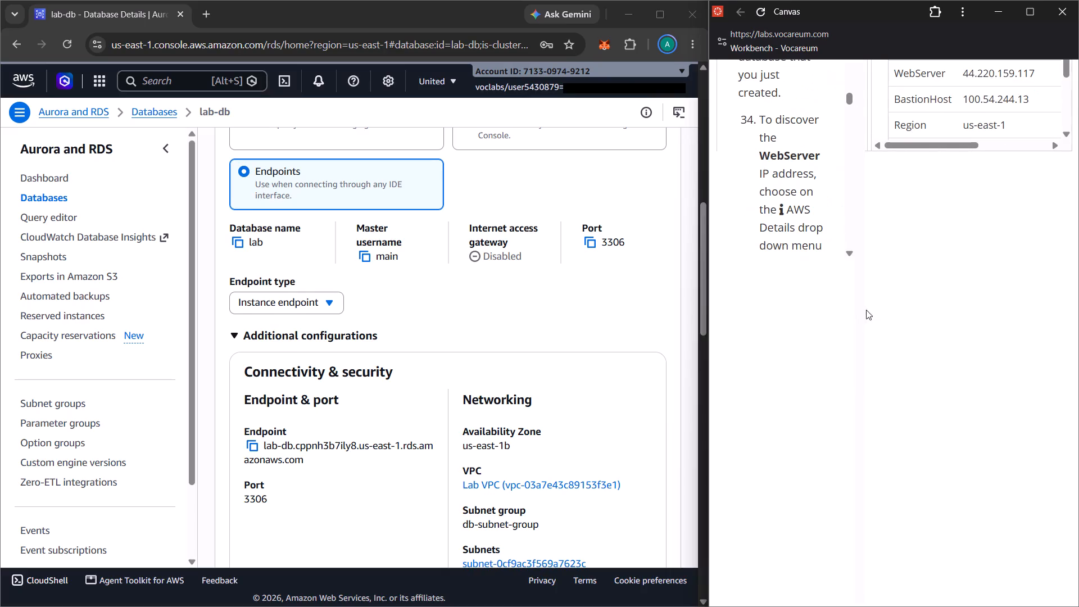
{"action": "scroll", "coordinate": [960, 393], "scroll_direction": "down", "scroll_amount": 1}
{"action": "scroll", "coordinate": [960, 393], "scroll_direction": "up", "scroll_amount": 4}
{"action": "scroll", "coordinate": [985, 121], "scroll_direction": "up", "scroll_amount": 1}
{"action": "left_click_drag", "start_coordinate": [965, 74], "coordinate": [1041, 76]}
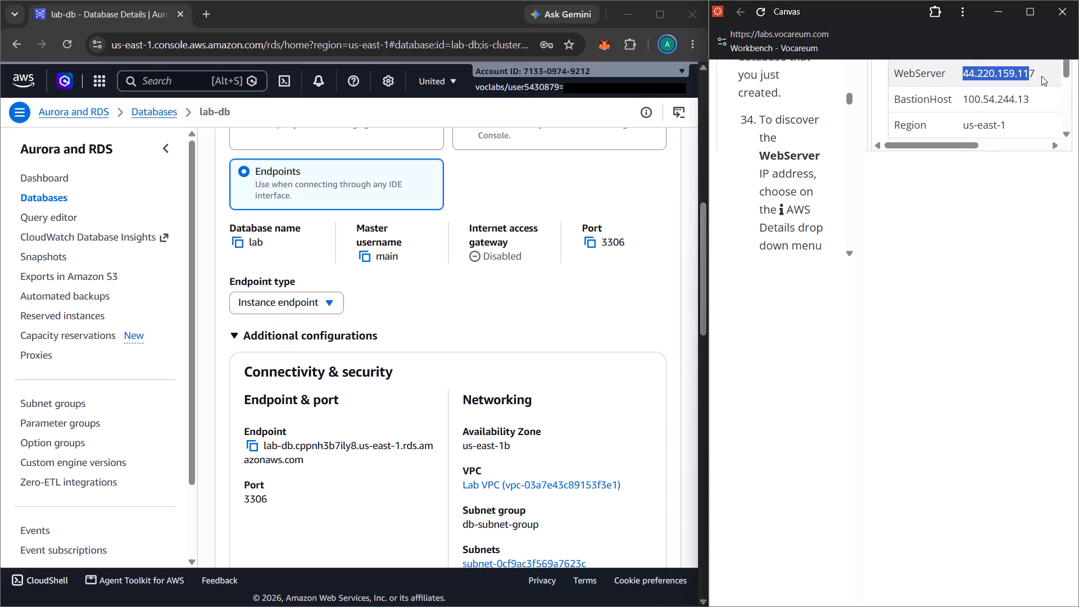
{"action": "key", "text": "ctrl+c"}
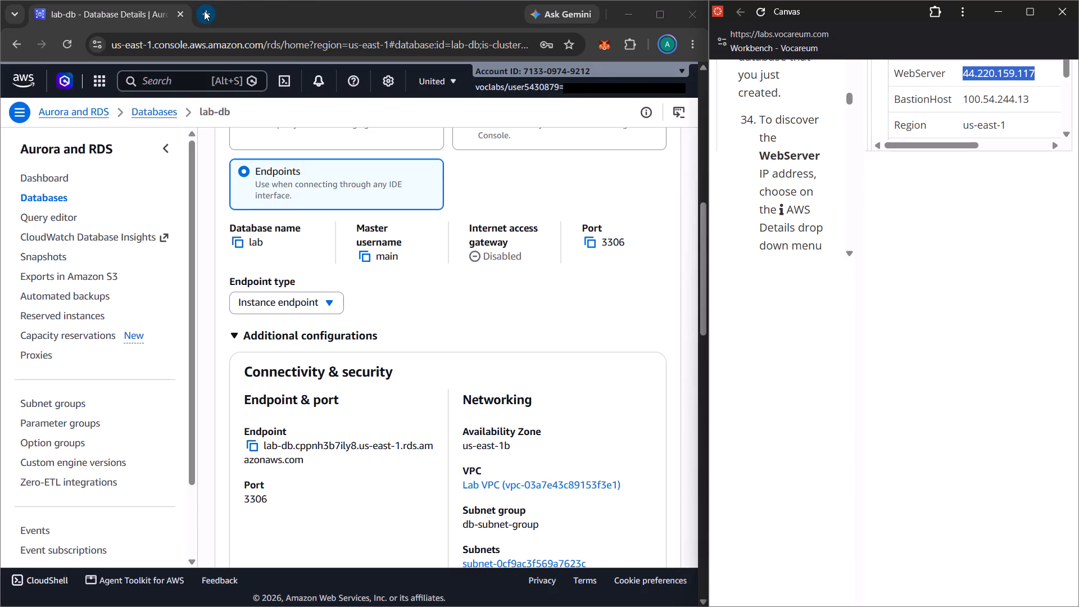
Copy the lab-db endpoint from the Connectivity & security details in the RDS console.
{"action": "left_click", "coordinate": [204, 11]}
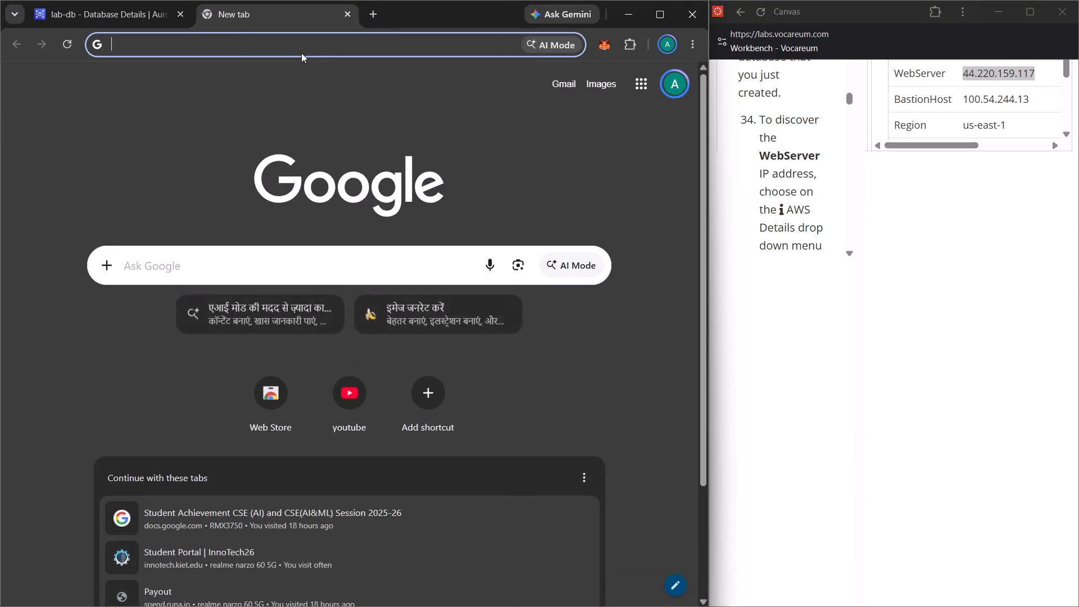
{"action": "left_click", "coordinate": [346, 15]}
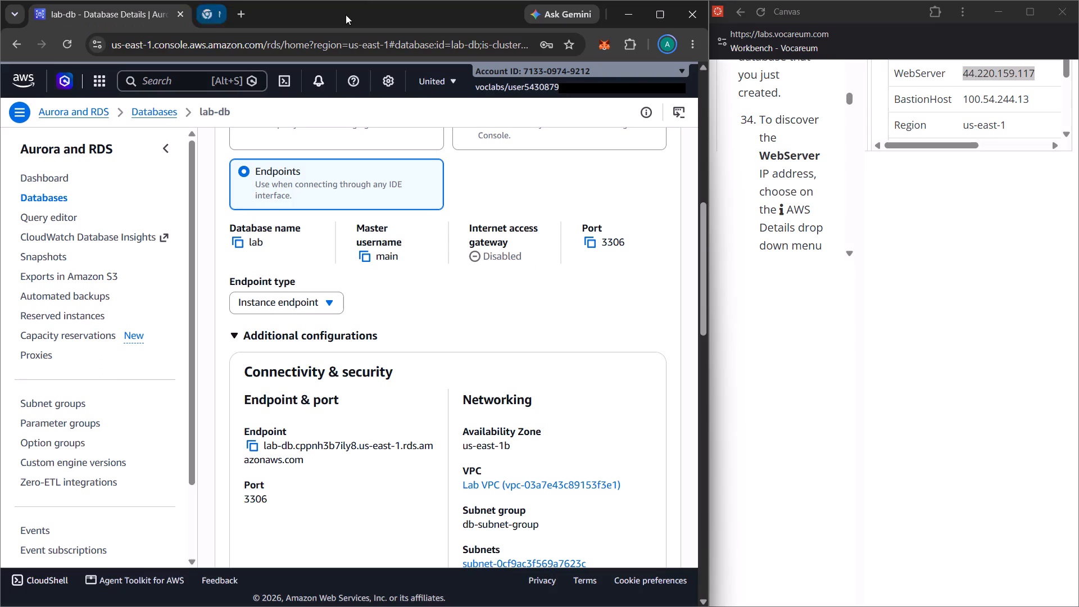
{"action": "left_click", "coordinate": [556, 325]}
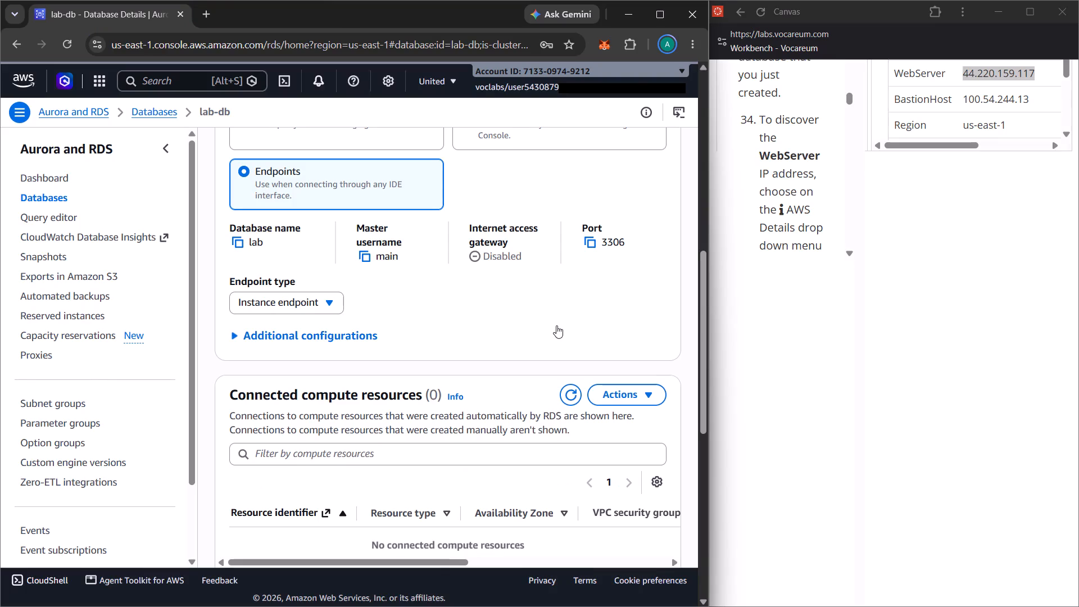
{"action": "left_click", "coordinate": [556, 325]}
{"action": "scroll", "coordinate": [366, 297], "scroll_direction": "down", "scroll_amount": 1}
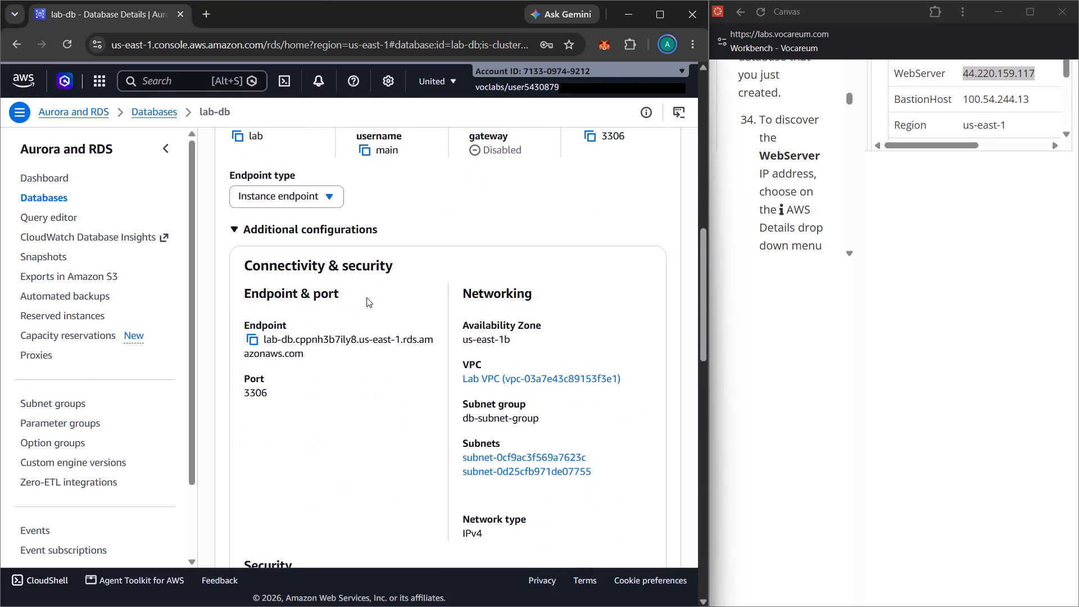
{"action": "left_click", "coordinate": [252, 348]}
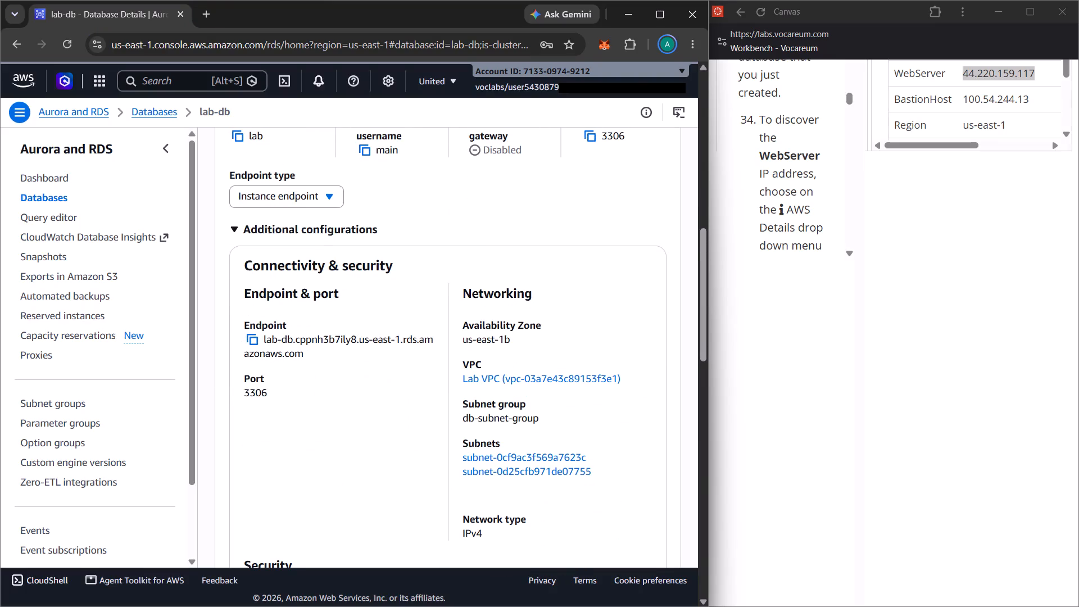
{"action": "left_click", "coordinate": [251, 339]}
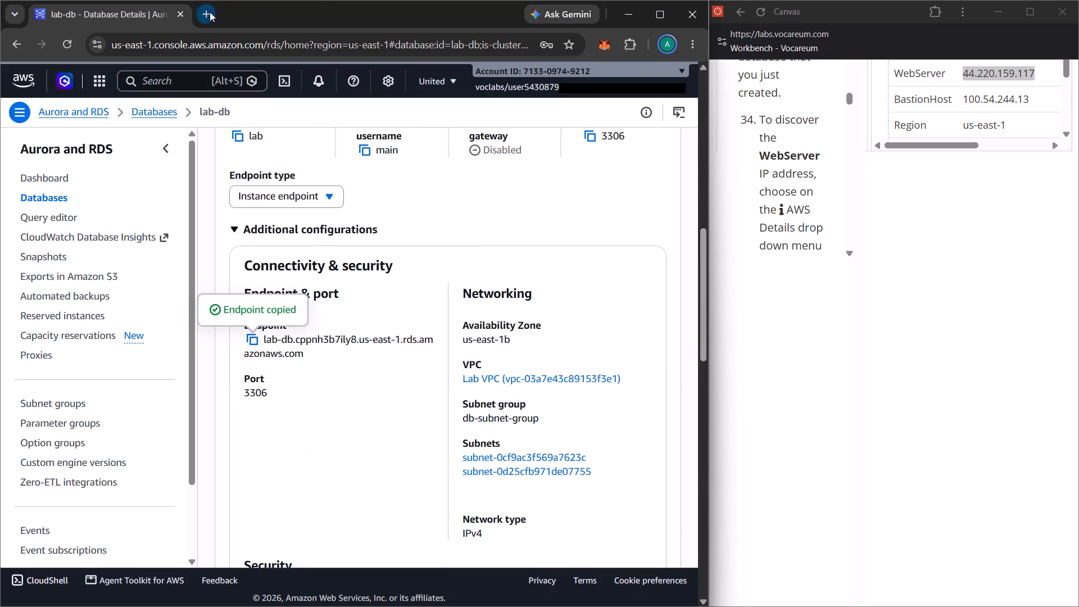
Try to open the copied endpoint lab-db.cppnh3b7ily8.us-east-1.rds.amazonaws.com in a new browser tab.
{"action": "left_click", "coordinate": [210, 12]}
{"action": "left_click", "coordinate": [193, 94], "text": "ctrl"}
{"action": "key", "text": "ctrl+v"}
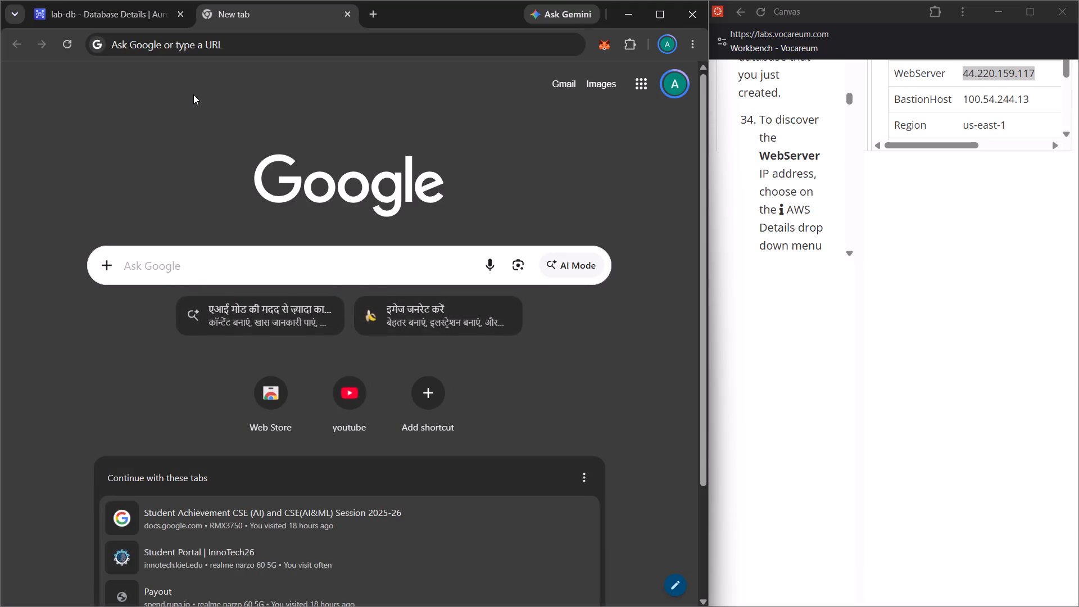
{"action": "left_click", "coordinate": [185, 44]}
{"action": "key", "text": "ctrl+v"}
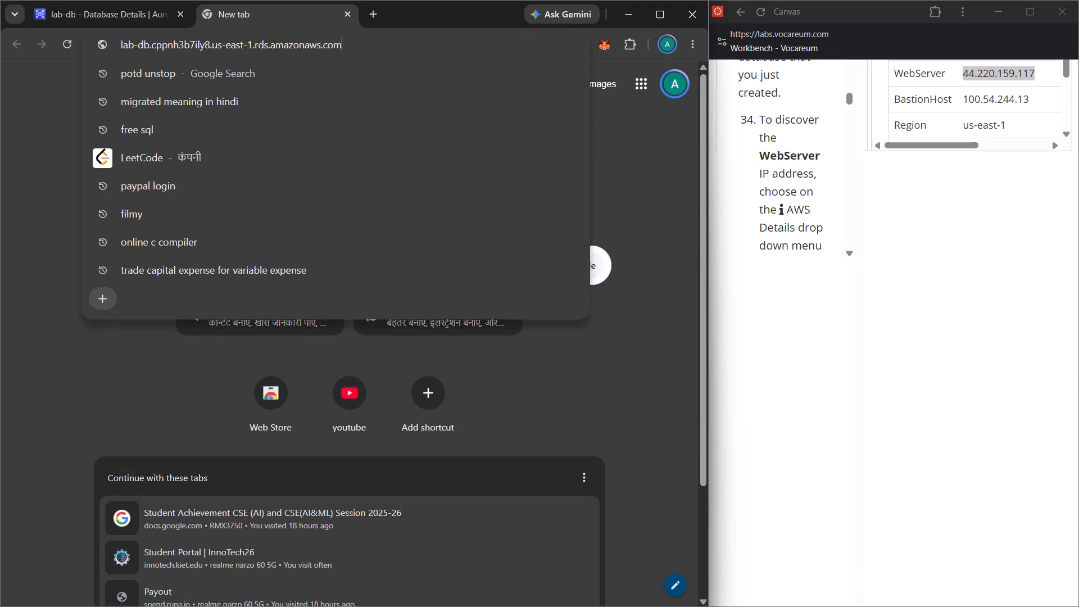
{"action": "key", "text": "Return"}
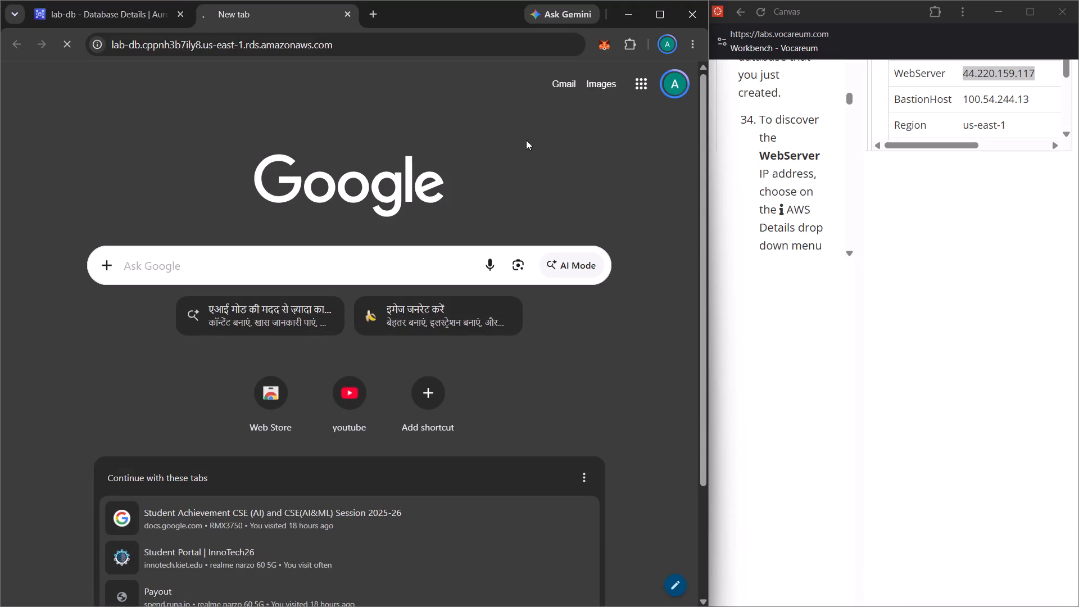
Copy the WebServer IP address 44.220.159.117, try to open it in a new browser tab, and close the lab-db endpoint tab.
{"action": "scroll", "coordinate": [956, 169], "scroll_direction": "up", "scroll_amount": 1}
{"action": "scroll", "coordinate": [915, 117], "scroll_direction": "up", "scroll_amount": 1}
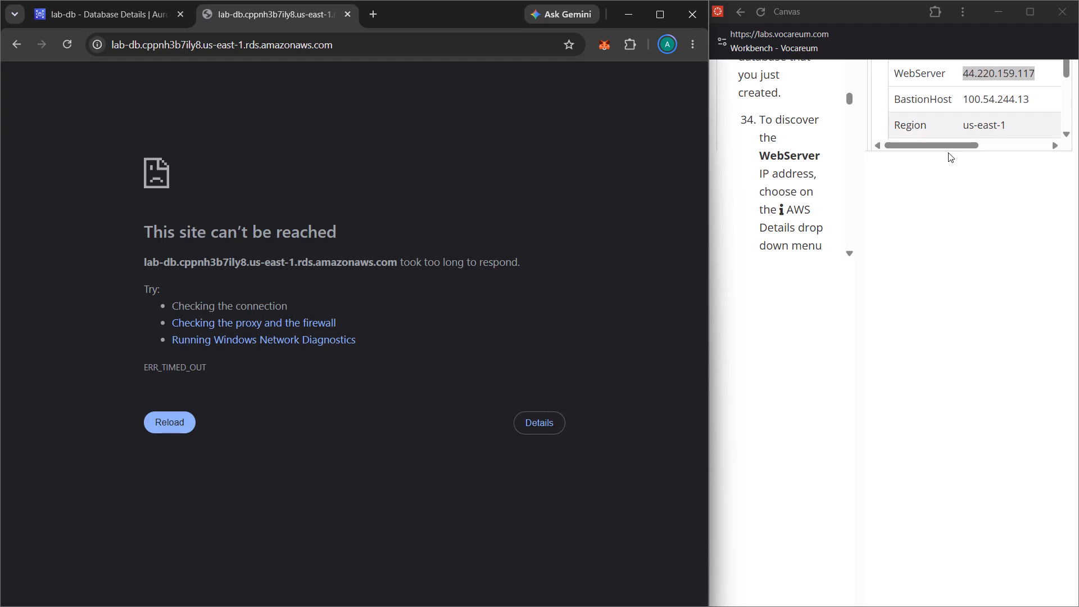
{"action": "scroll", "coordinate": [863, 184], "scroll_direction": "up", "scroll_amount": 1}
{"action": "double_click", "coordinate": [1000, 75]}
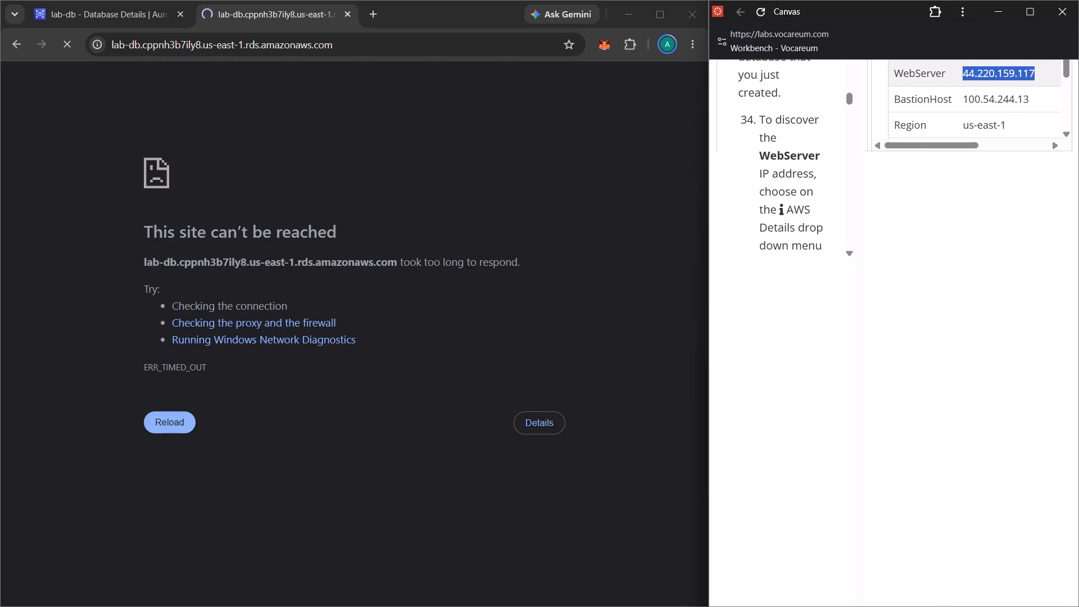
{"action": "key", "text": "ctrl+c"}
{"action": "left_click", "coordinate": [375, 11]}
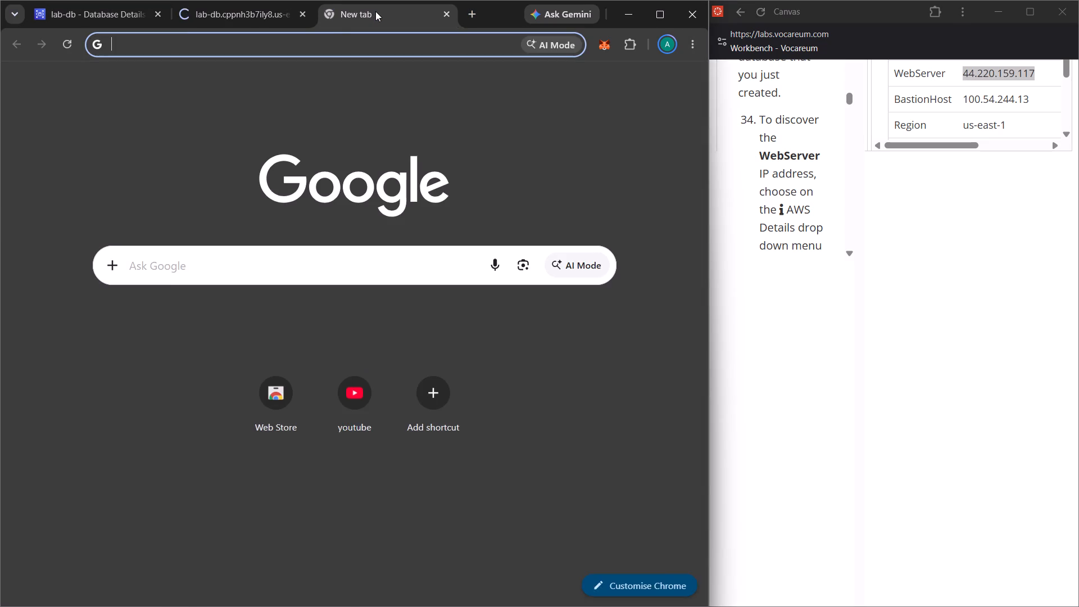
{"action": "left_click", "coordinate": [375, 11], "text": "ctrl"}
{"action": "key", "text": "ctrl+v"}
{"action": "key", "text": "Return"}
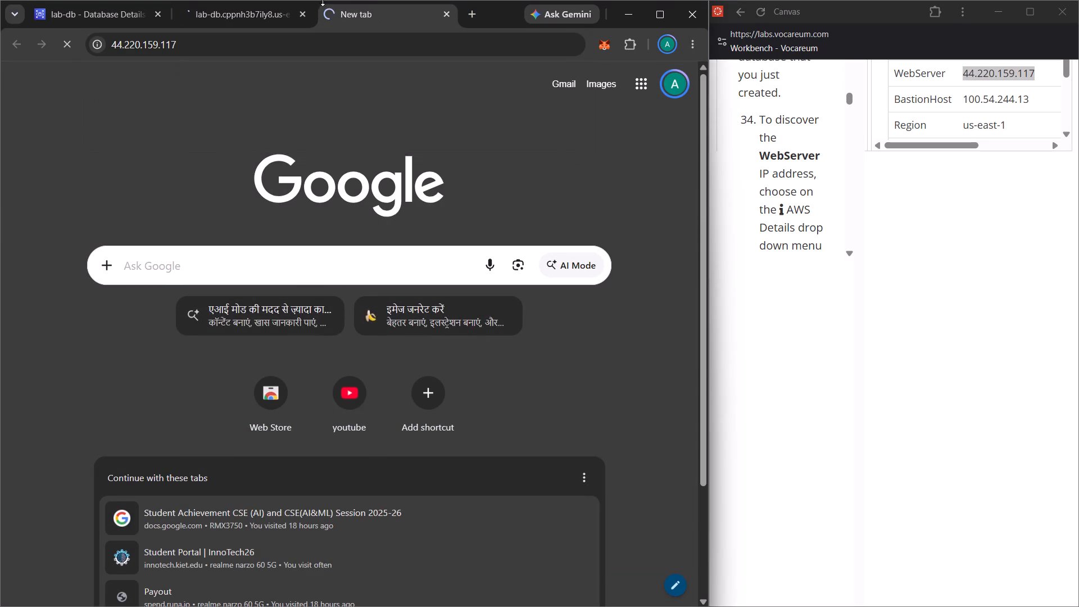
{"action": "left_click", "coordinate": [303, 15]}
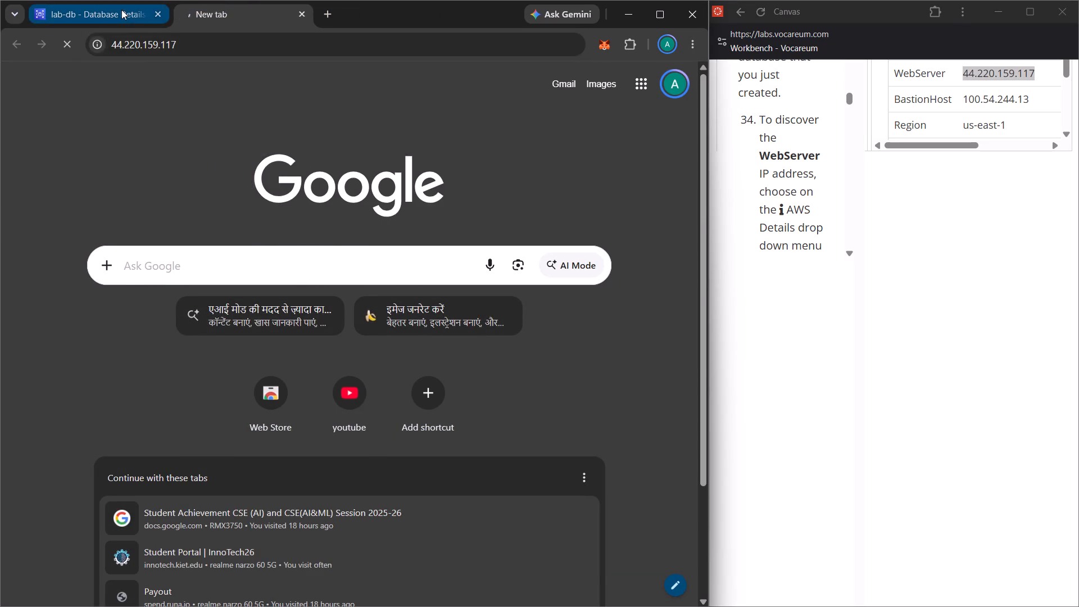
Copy the lab-db endpoint again from the RDS connectivity details and return to the WebServer tab.
{"action": "left_click", "coordinate": [121, 10]}
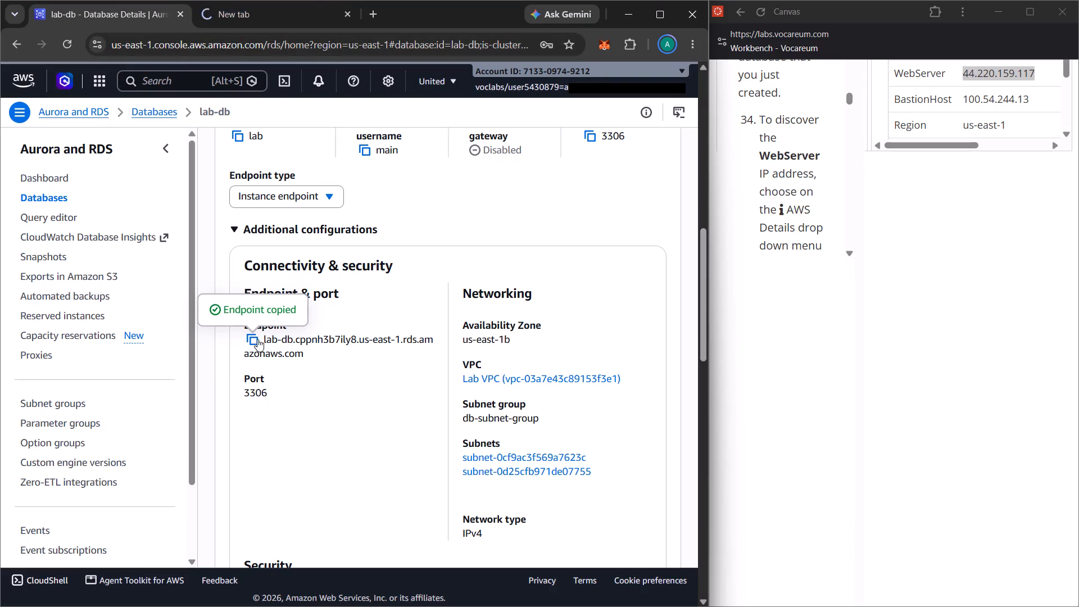
{"action": "left_click", "coordinate": [257, 347]}
{"action": "left_click", "coordinate": [261, 15]}
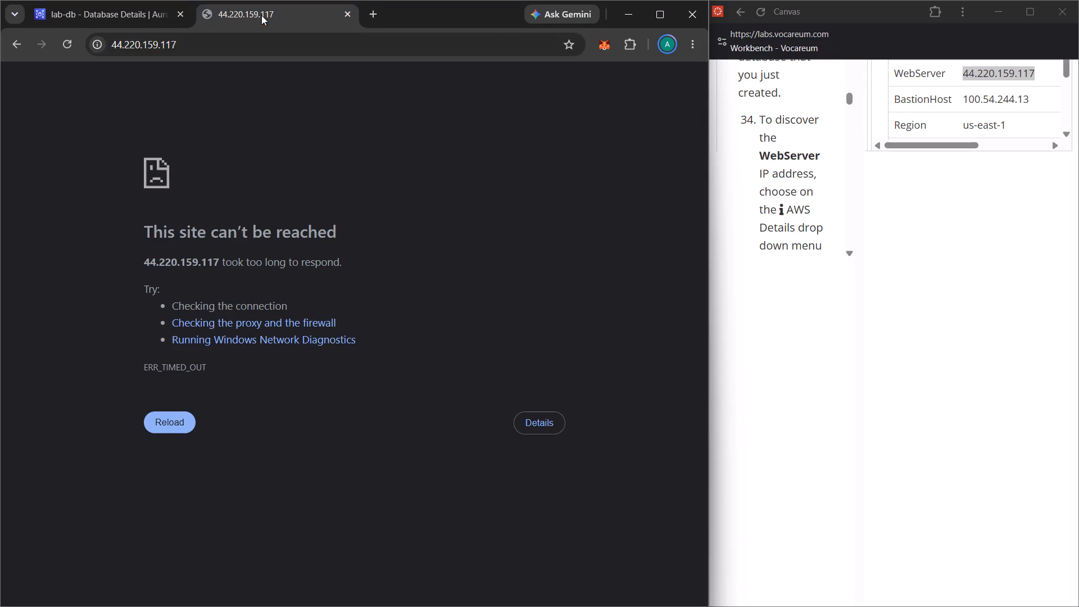
Maximize the lab window, go back to the start of the Lab 5 instructions, and close the AWS Details pane.
{"action": "scroll", "coordinate": [927, 214], "scroll_direction": "left", "scroll_amount": 1}
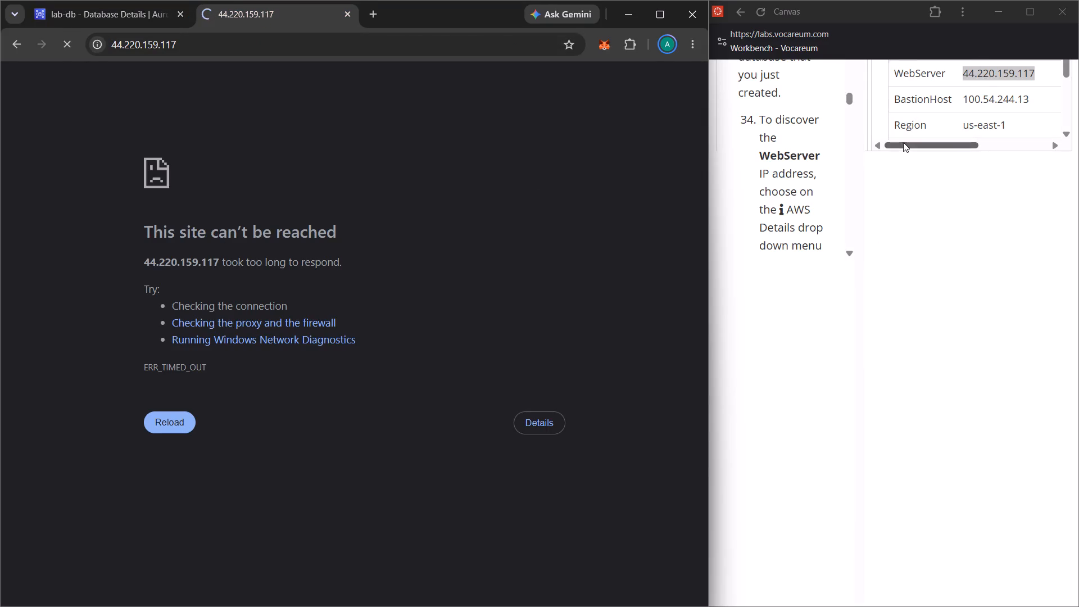
{"action": "scroll", "coordinate": [903, 142], "scroll_direction": "down", "scroll_amount": 2}
{"action": "scroll", "coordinate": [903, 142], "scroll_direction": "up", "scroll_amount": 2}
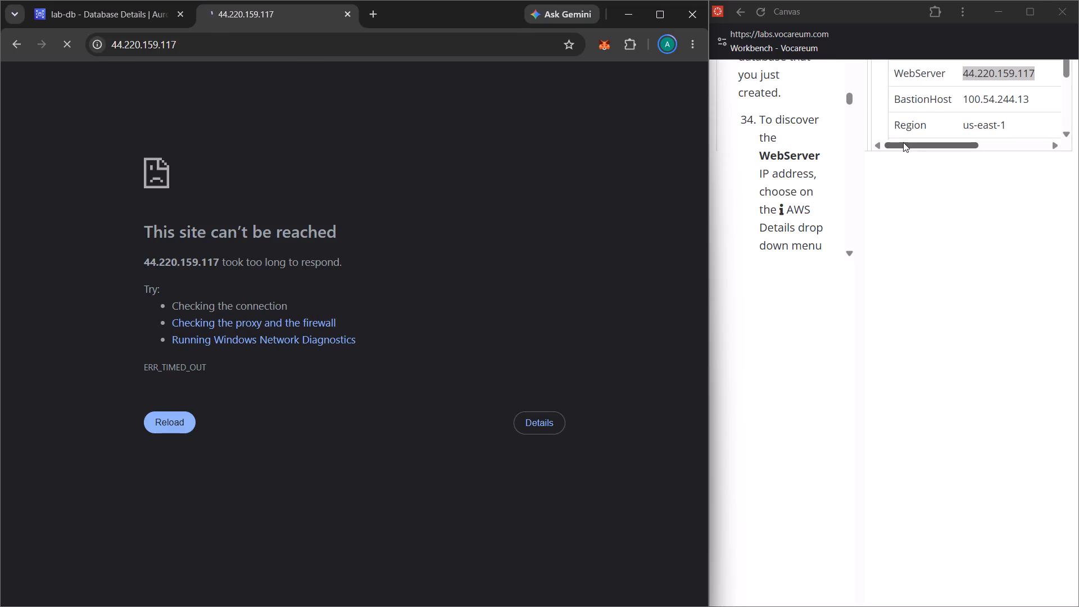
{"action": "left_click", "coordinate": [1032, 13]}
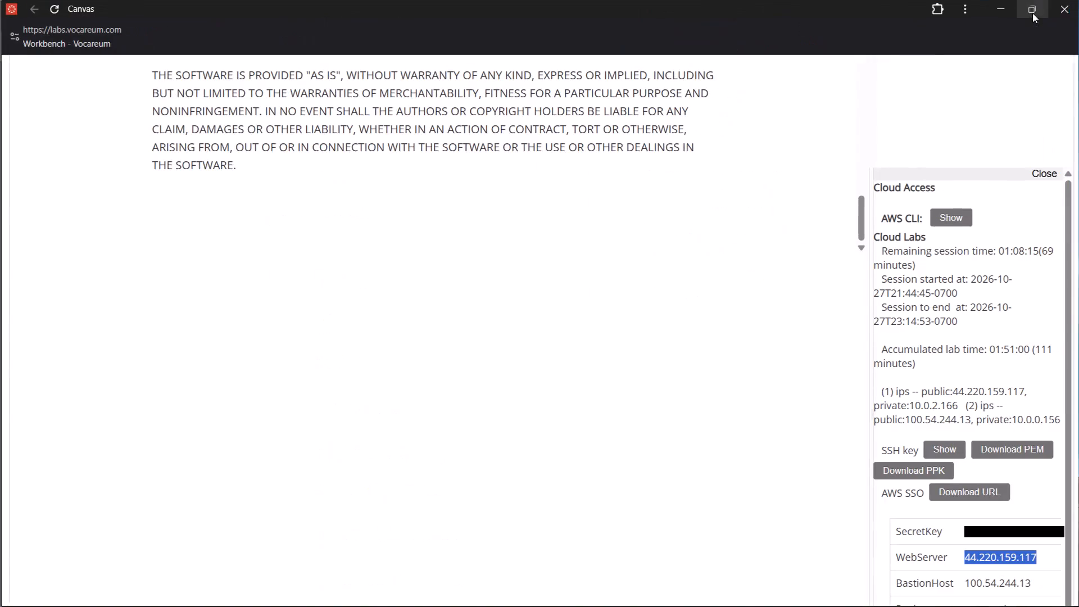
{"action": "scroll", "coordinate": [420, 365], "scroll_direction": "up", "scroll_amount": 7}
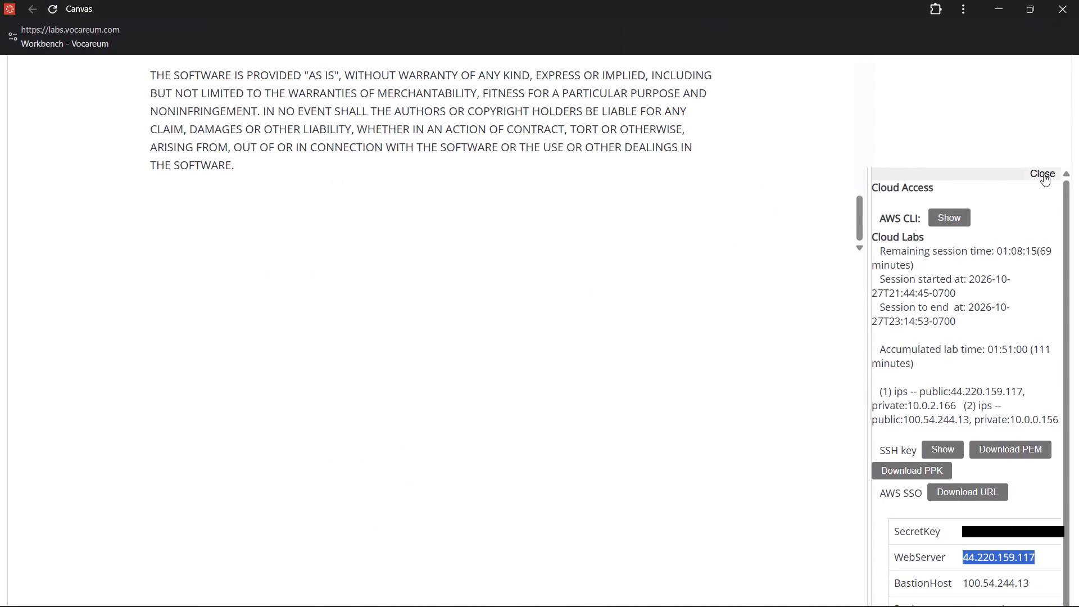
{"action": "scroll", "coordinate": [551, 210], "scroll_direction": "up", "scroll_amount": 16}
{"action": "scroll", "coordinate": [551, 210], "scroll_direction": "up", "scroll_amount": 5}
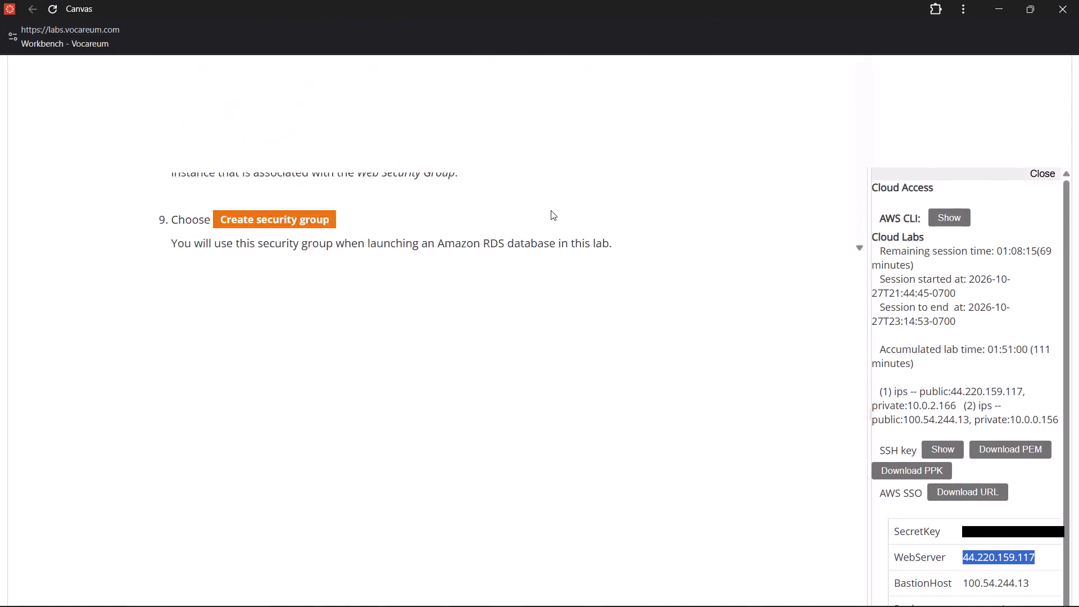
{"action": "scroll", "coordinate": [551, 210], "scroll_direction": "up", "scroll_amount": 7}
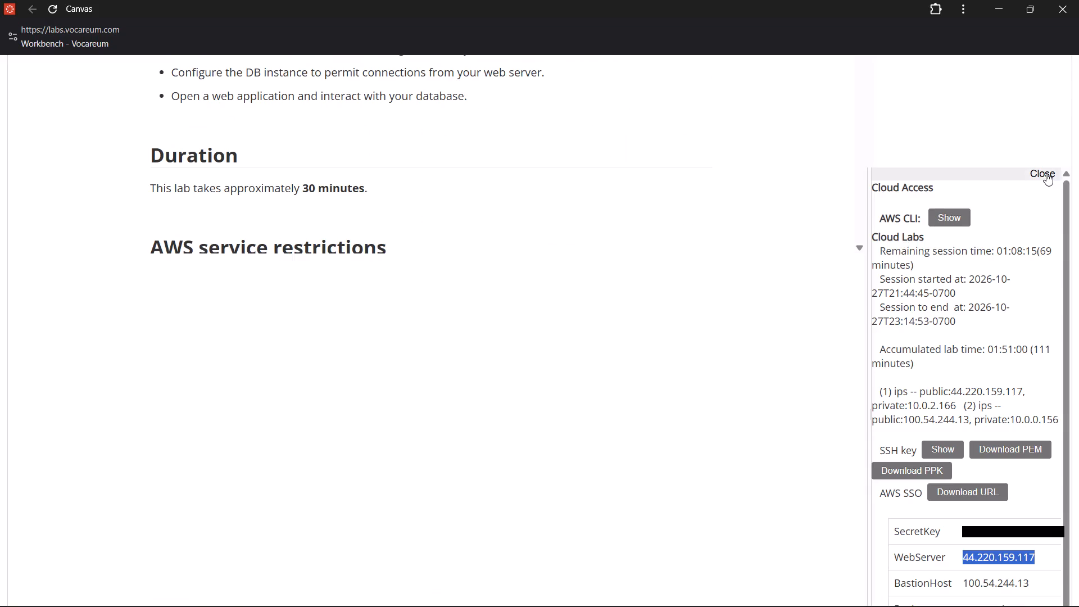
{"action": "left_click", "coordinate": [1046, 173]}
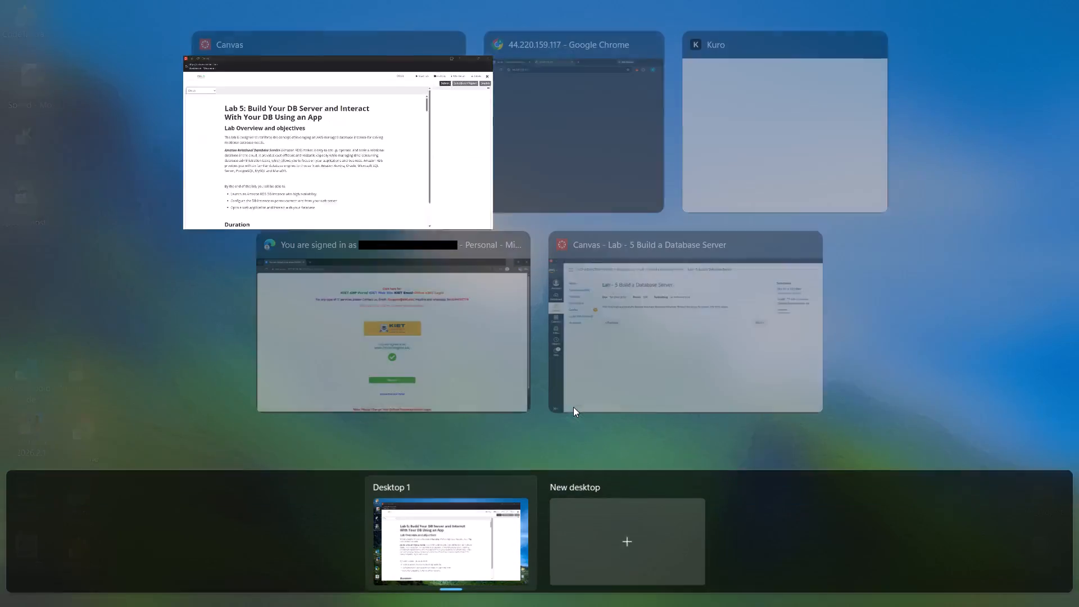
Switch to the maximized Chrome window and examine the lab-db connectivity details, summary, and status in the Databases list.
{"action": "left_click", "coordinate": [556, 185]}
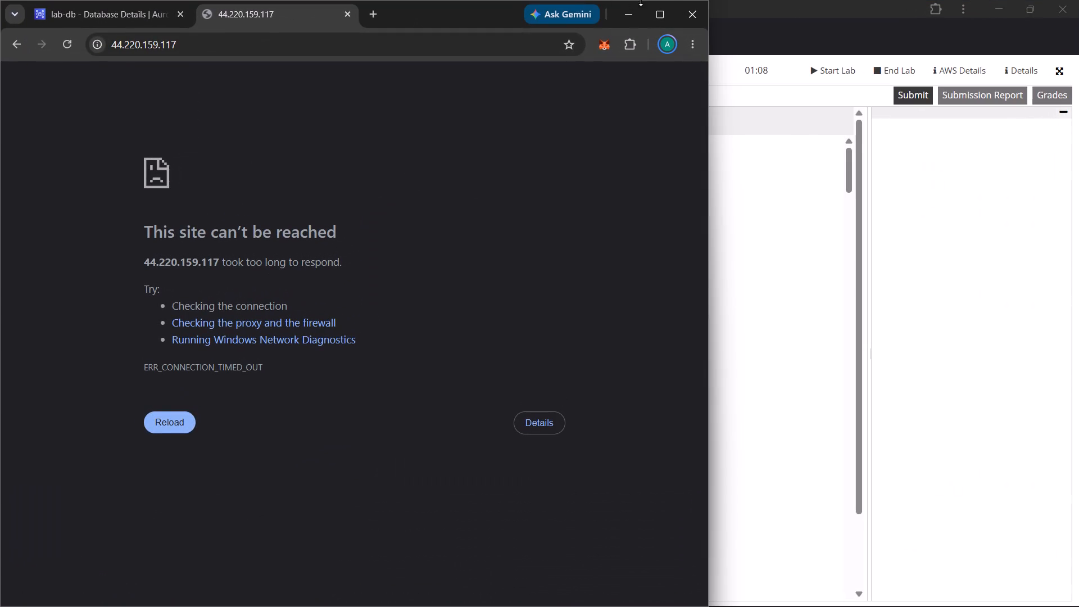
{"action": "left_click", "coordinate": [656, 10]}
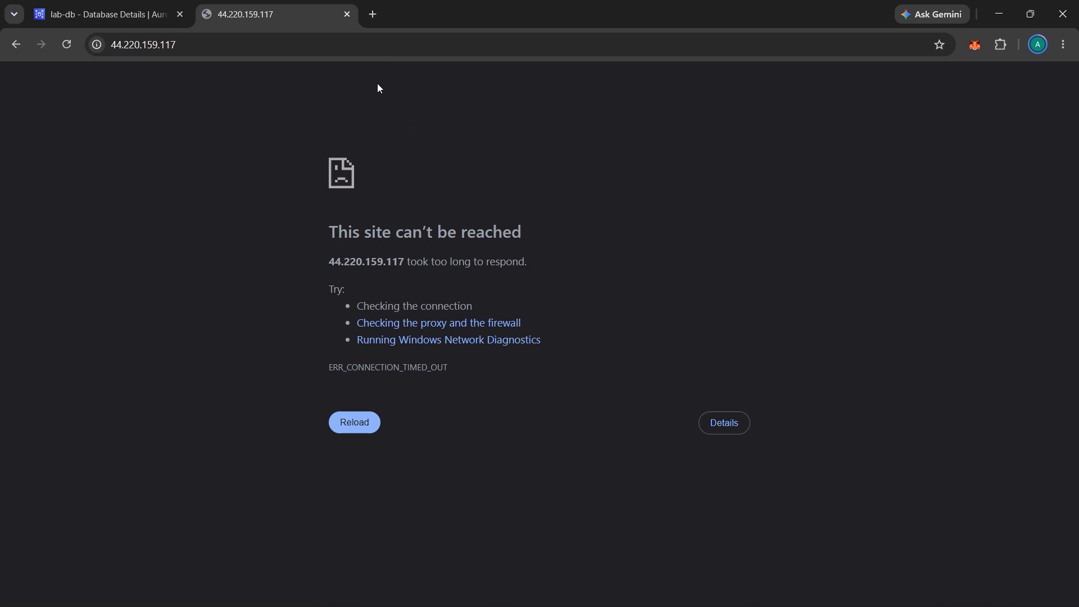
{"action": "left_click", "coordinate": [125, 0]}
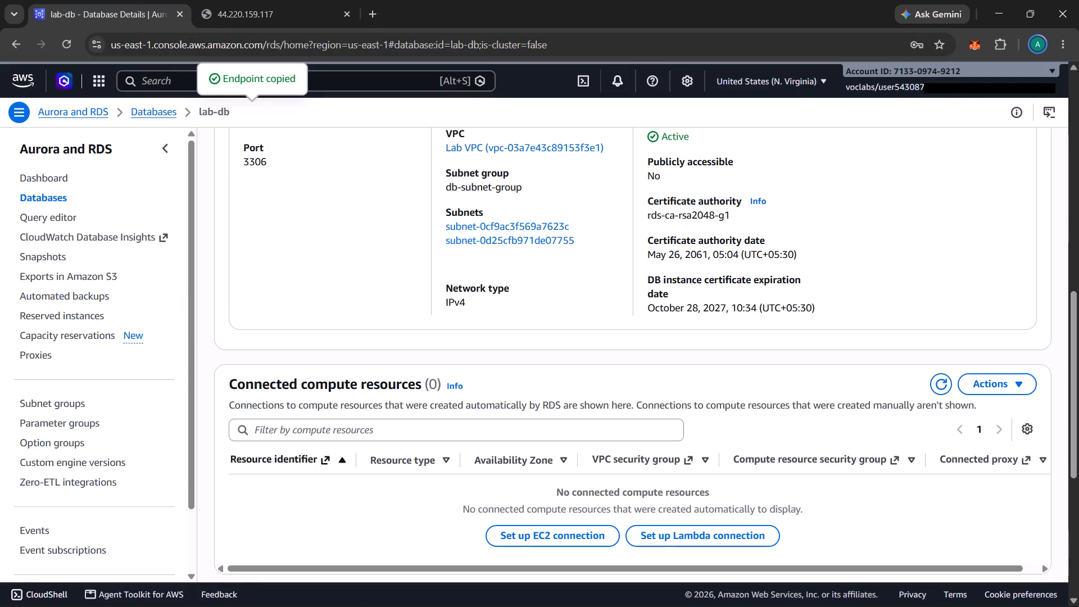
{"action": "scroll", "coordinate": [424, 286], "scroll_direction": "up", "scroll_amount": 2}
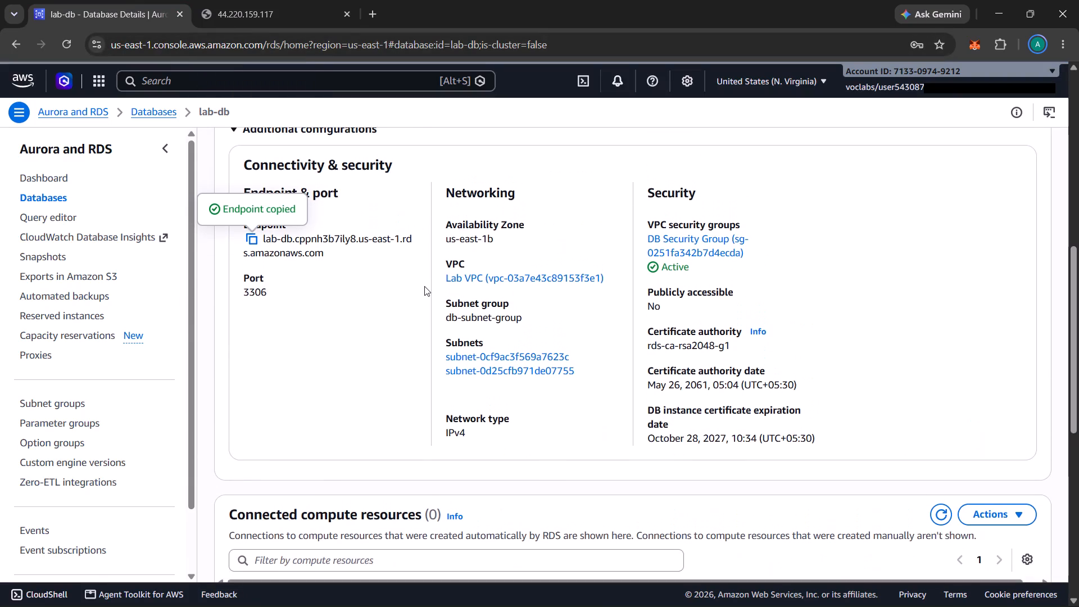
{"action": "scroll", "coordinate": [424, 286], "scroll_direction": "up", "scroll_amount": 4}
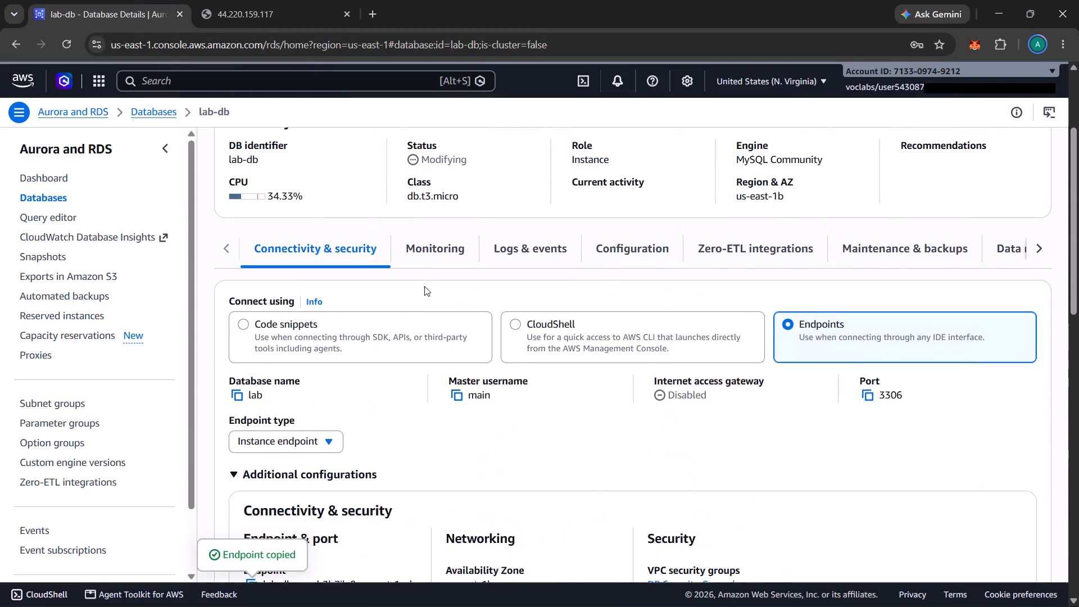
{"action": "scroll", "coordinate": [424, 286], "scroll_direction": "up", "scroll_amount": 4}
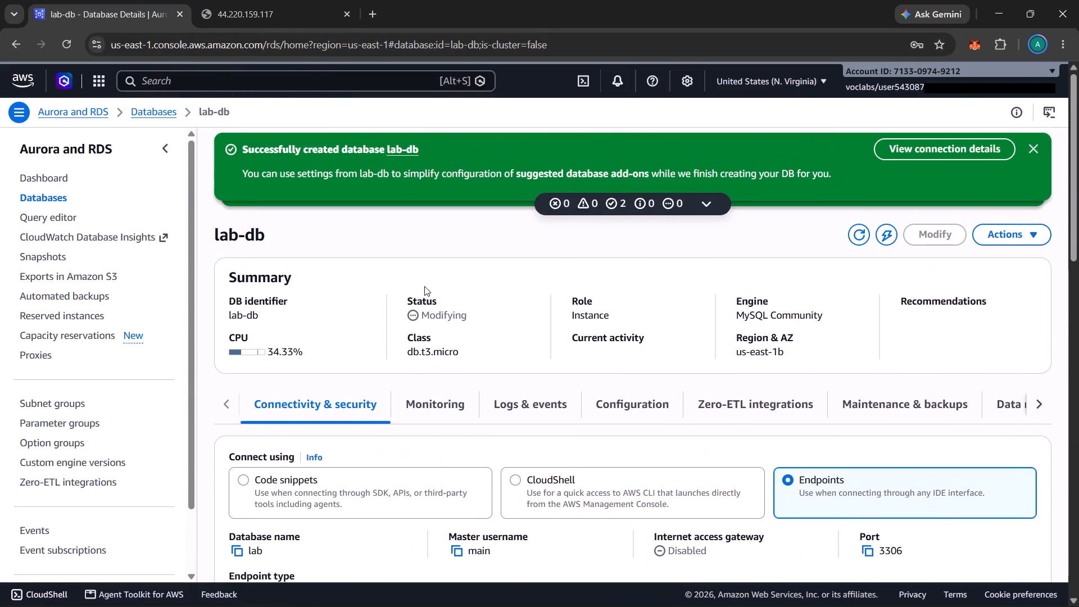
{"action": "scroll", "coordinate": [424, 286], "scroll_direction": "up", "scroll_amount": 1}
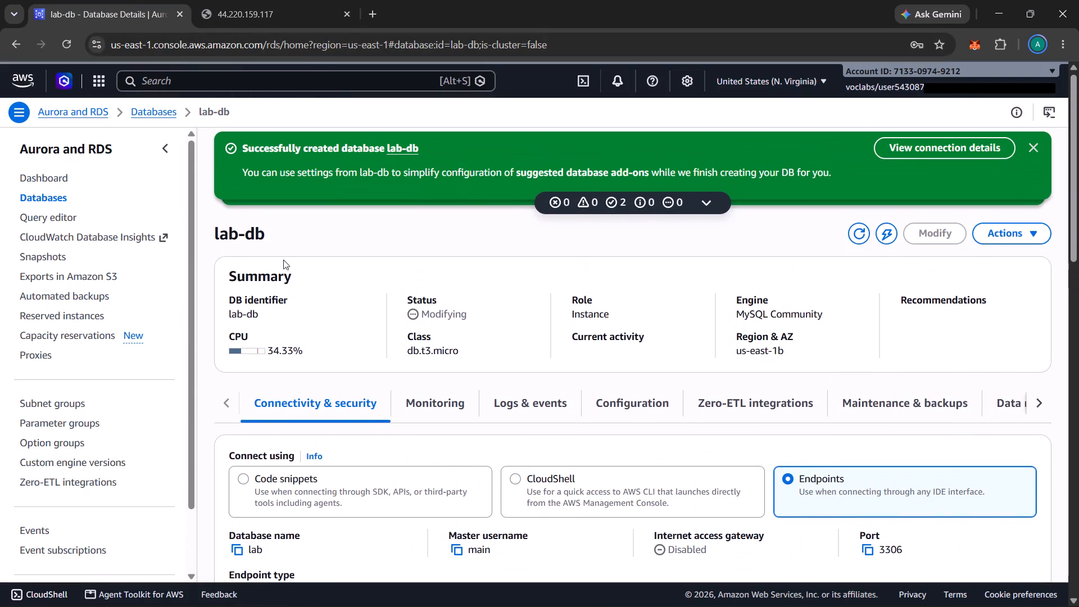
{"action": "left_click", "coordinate": [8, 40]}
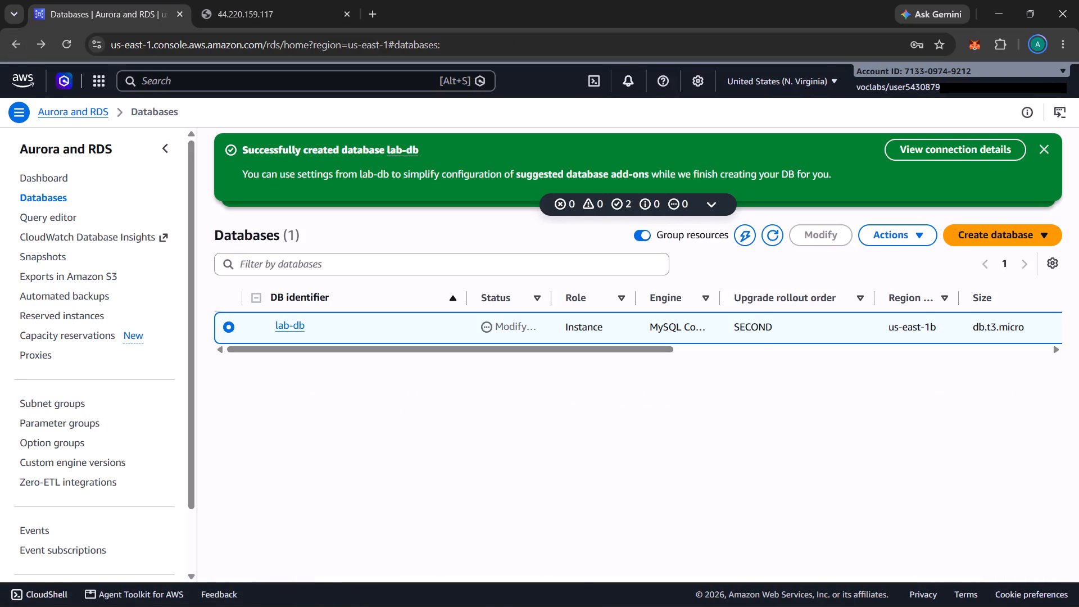
{"action": "double_click", "coordinate": [507, 329]}
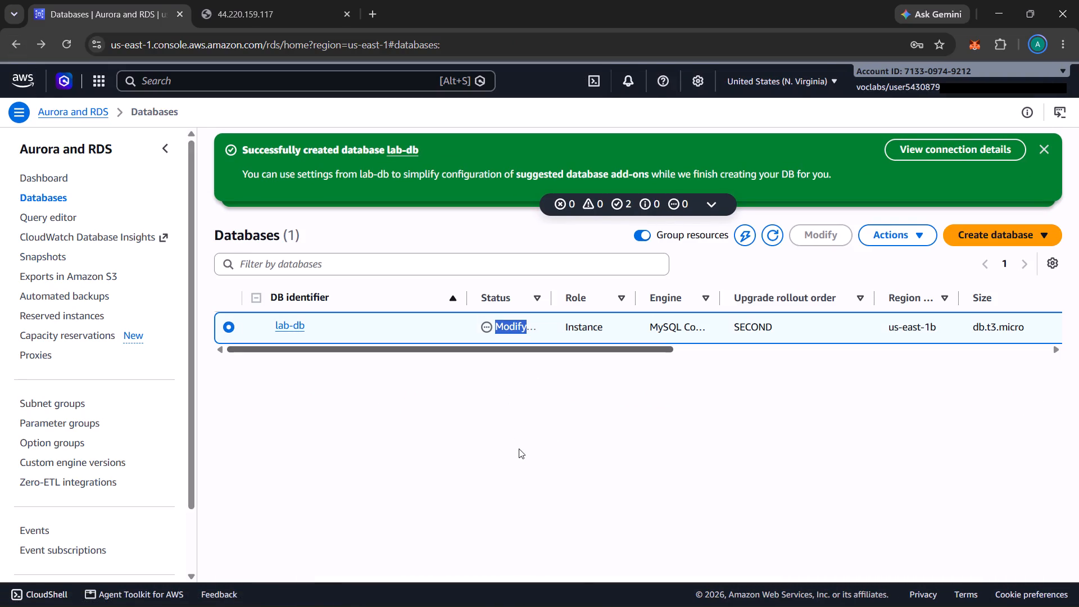
{"action": "left_click", "coordinate": [519, 449]}
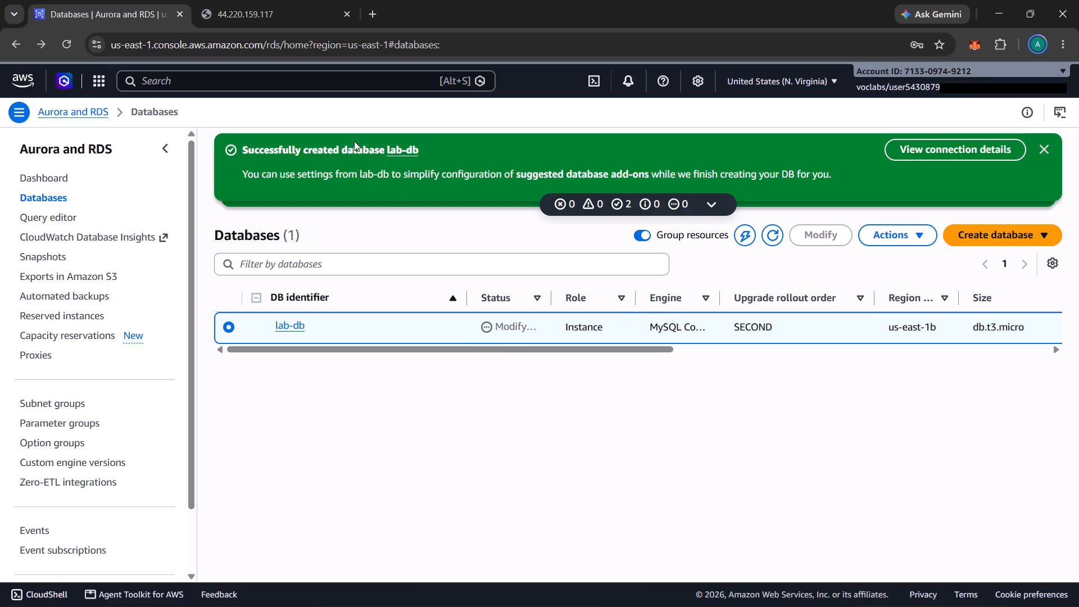
Close the 44.220.159.117 tab and refresh the Databases list to check the status of lab-db.
{"action": "left_click", "coordinate": [345, 14]}
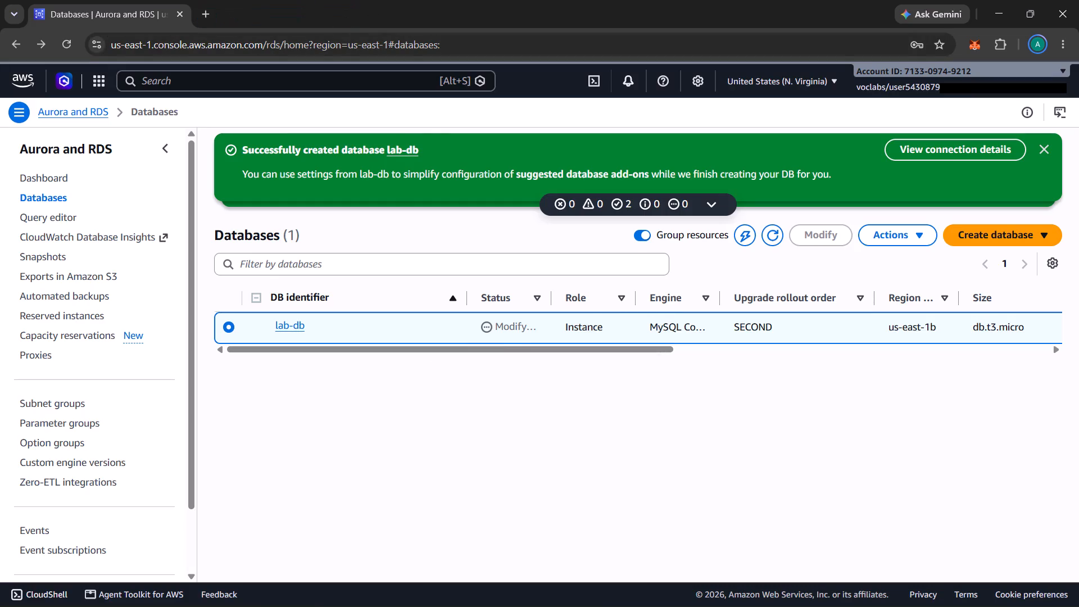
{"action": "left_click", "coordinate": [776, 236]}
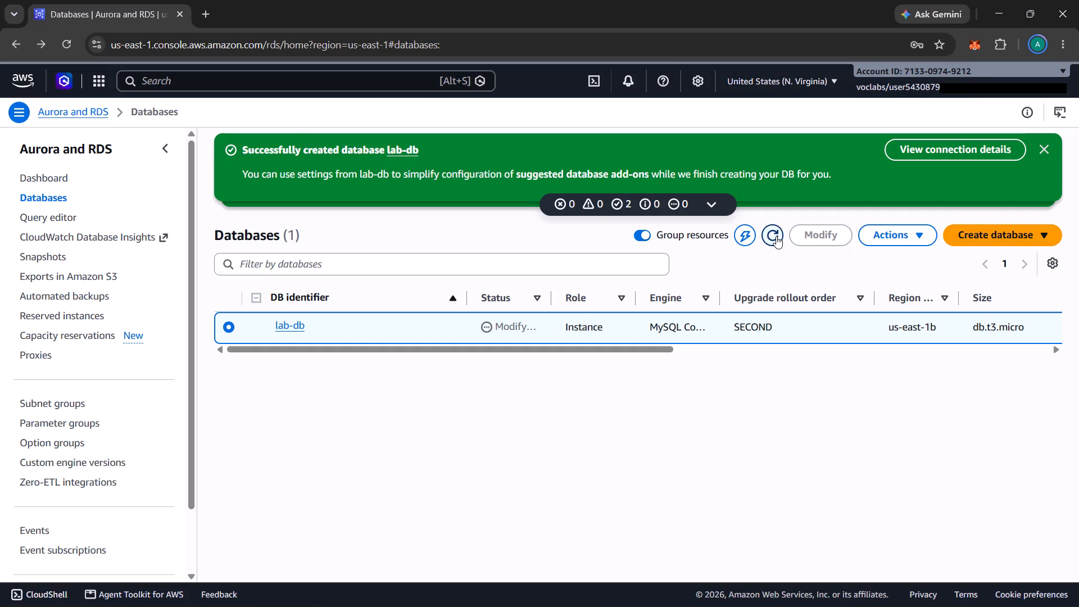
{"action": "left_click", "coordinate": [772, 235]}
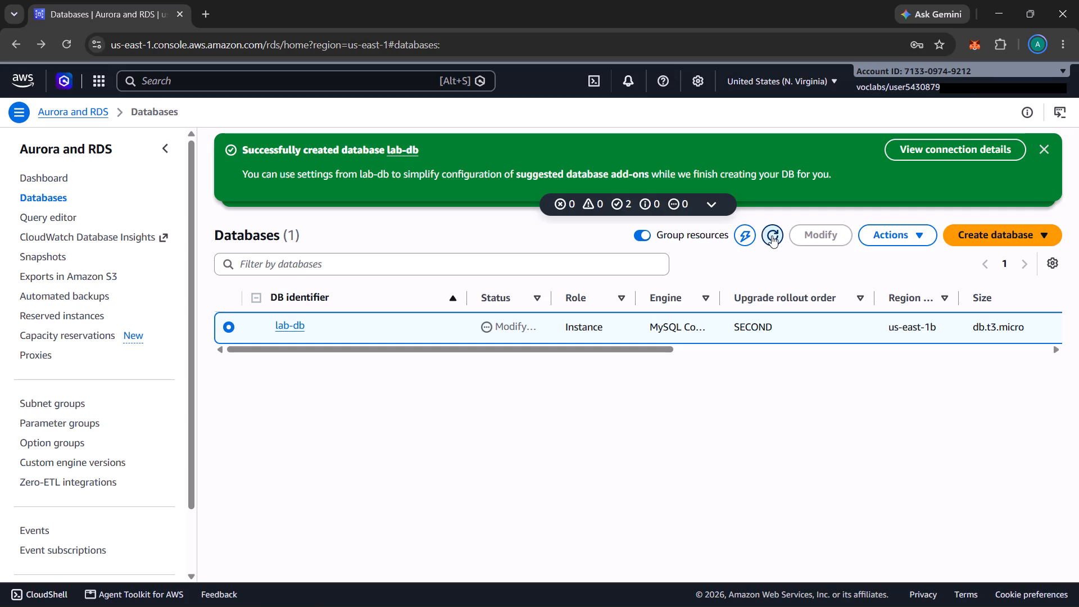
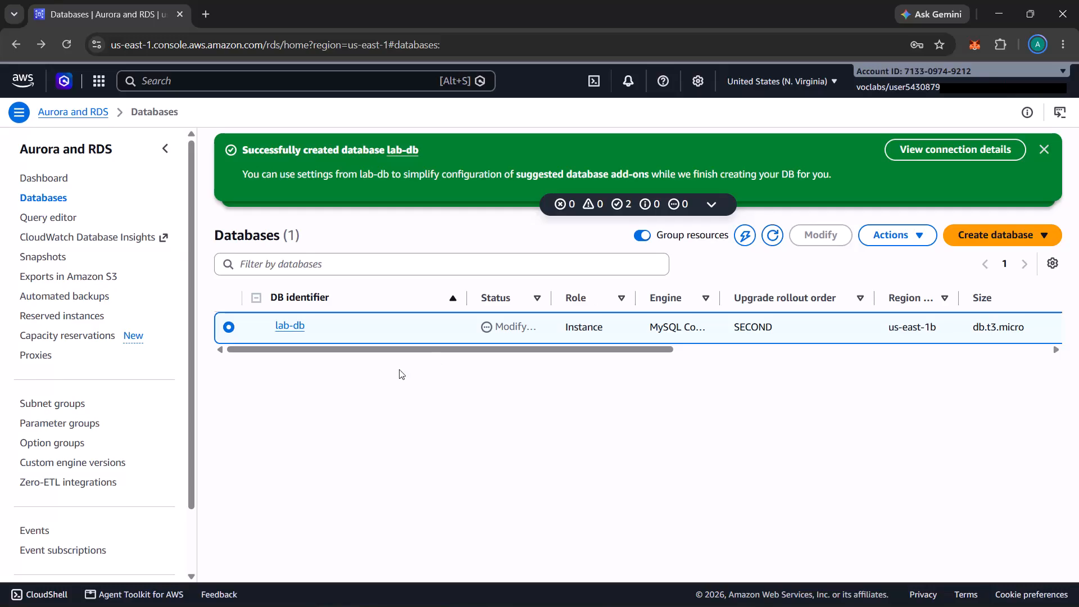
Open the lab-db details page and refresh it repeatedly to check the database's status.
{"action": "left_click", "coordinate": [292, 325]}
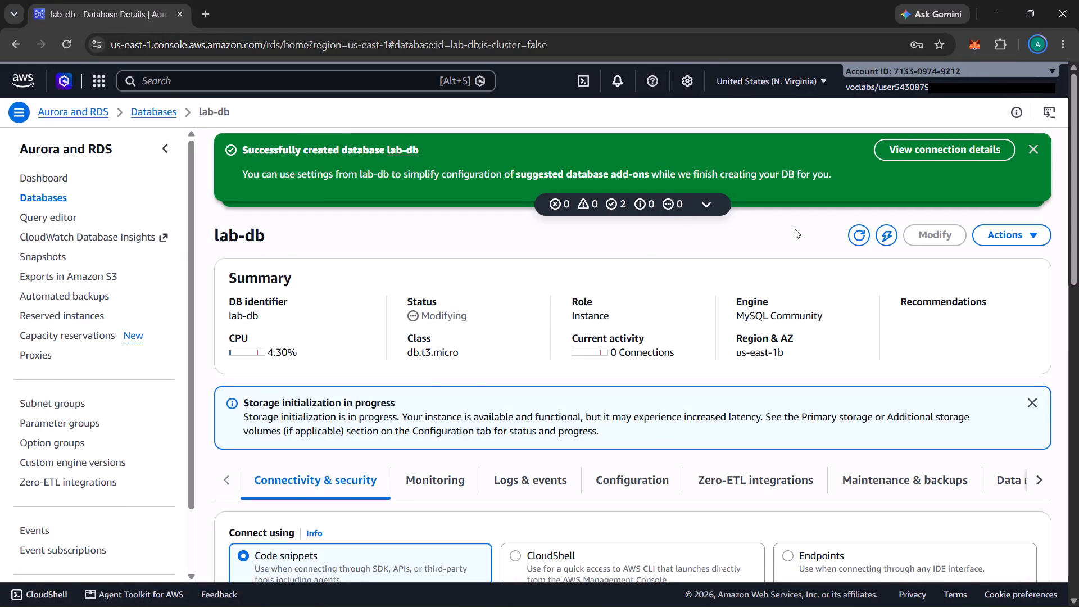
{"action": "left_click", "coordinate": [855, 237]}
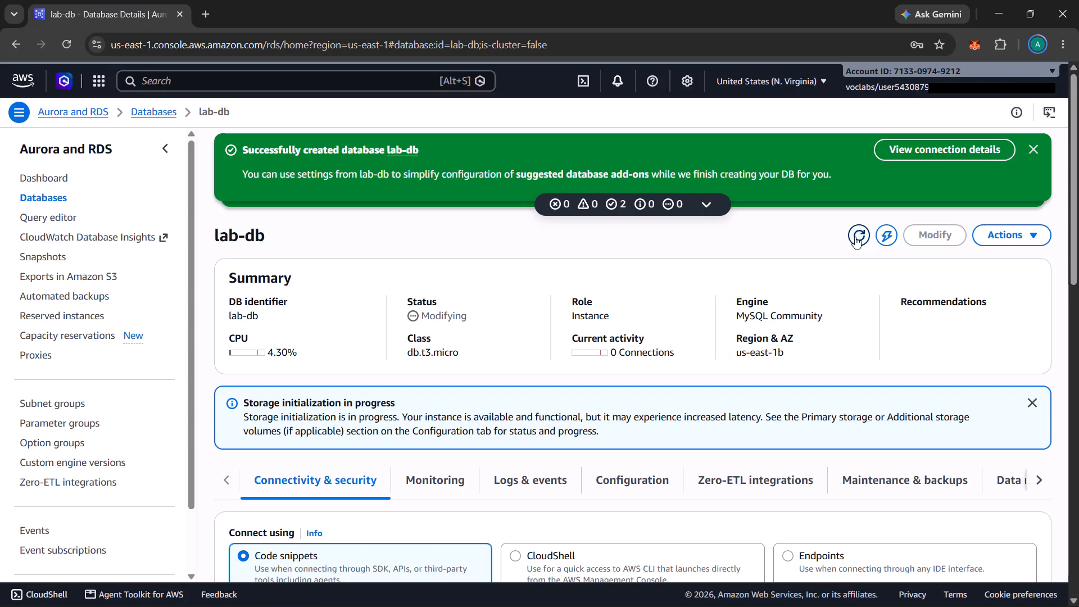
{"action": "left_click", "coordinate": [855, 237]}
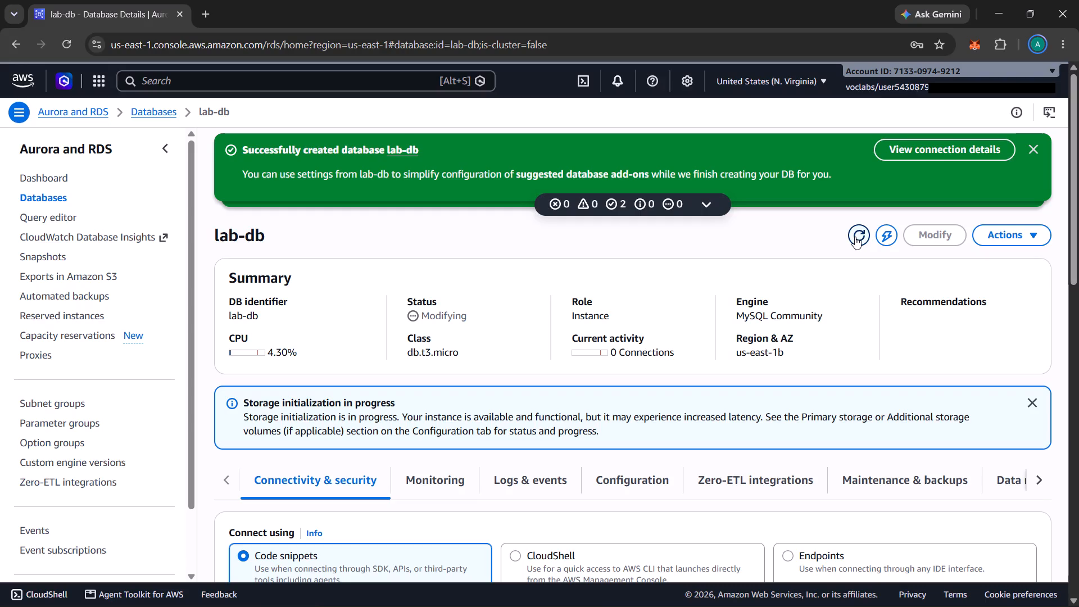
{"action": "left_click", "coordinate": [855, 237]}
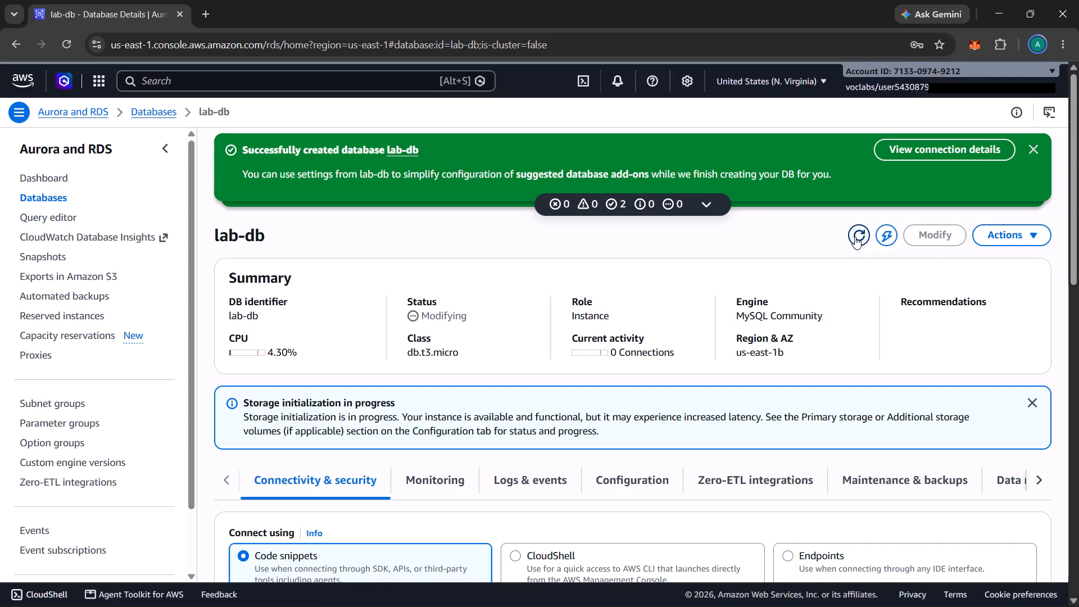
{"action": "left_click", "coordinate": [855, 237]}
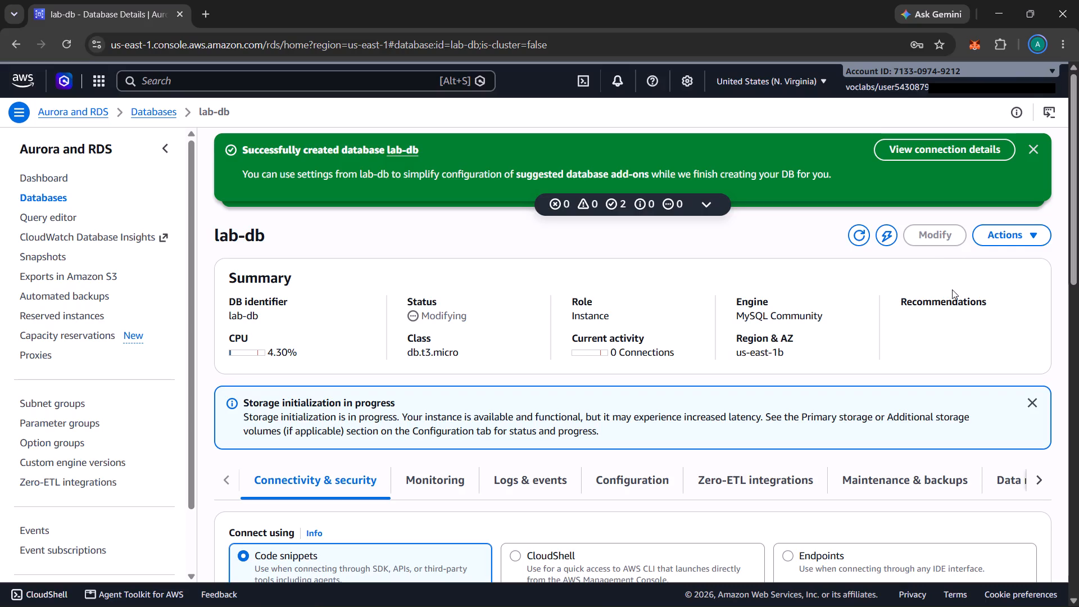
{"action": "left_click", "coordinate": [854, 232]}
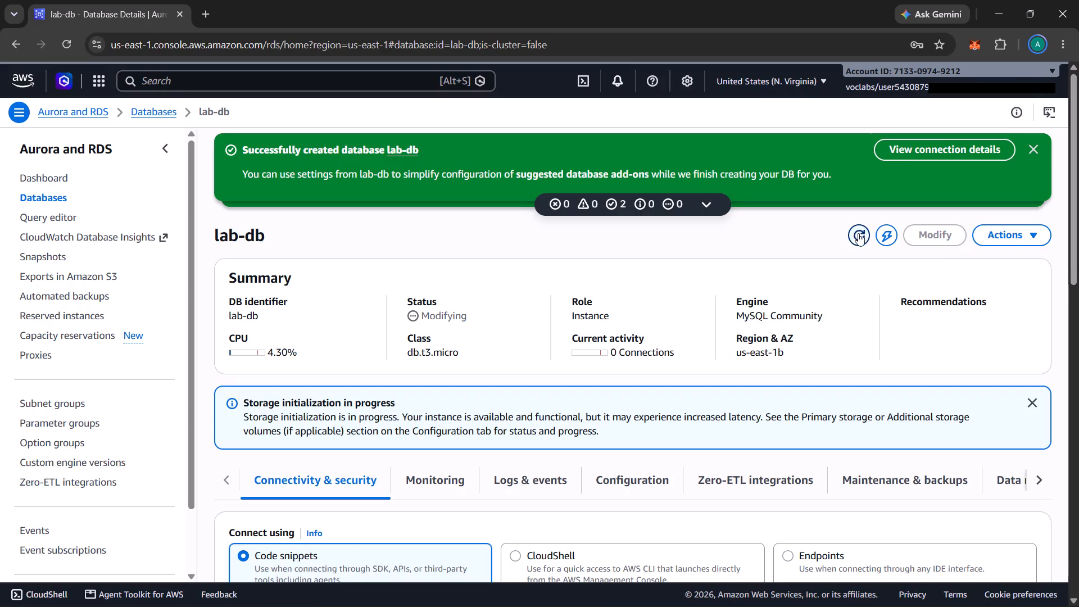
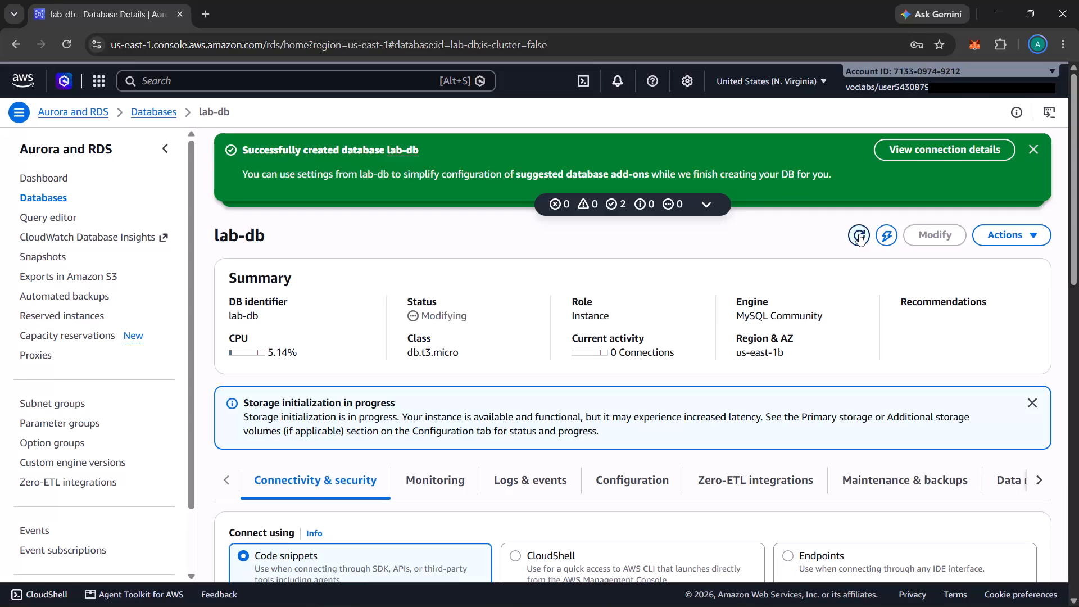
Keep refreshing the lab-db details to check the database's current status.
{"action": "left_click", "coordinate": [859, 234]}
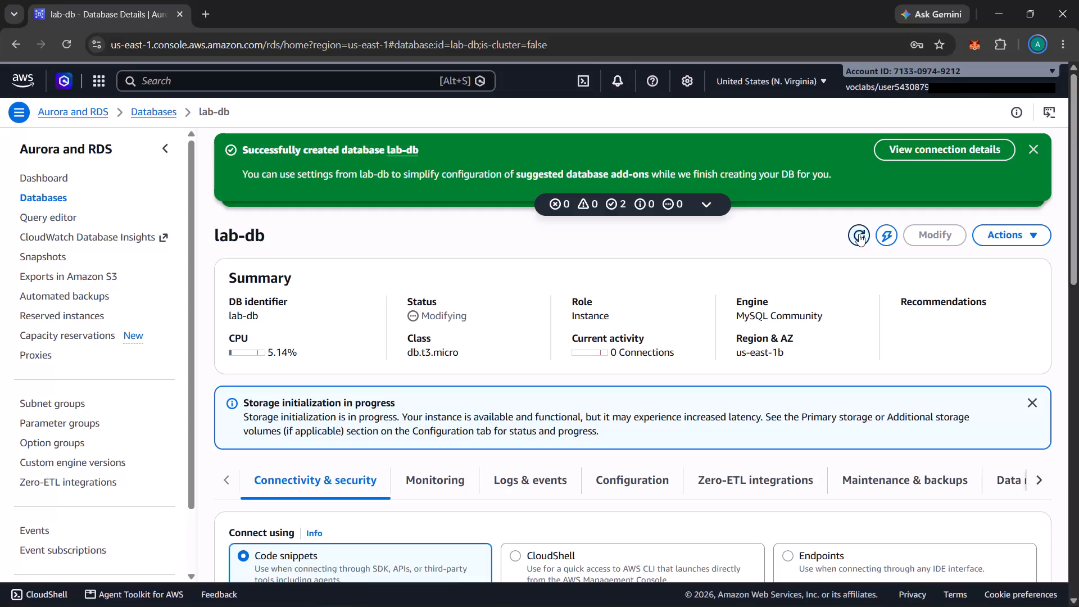
{"action": "left_click", "coordinate": [859, 234]}
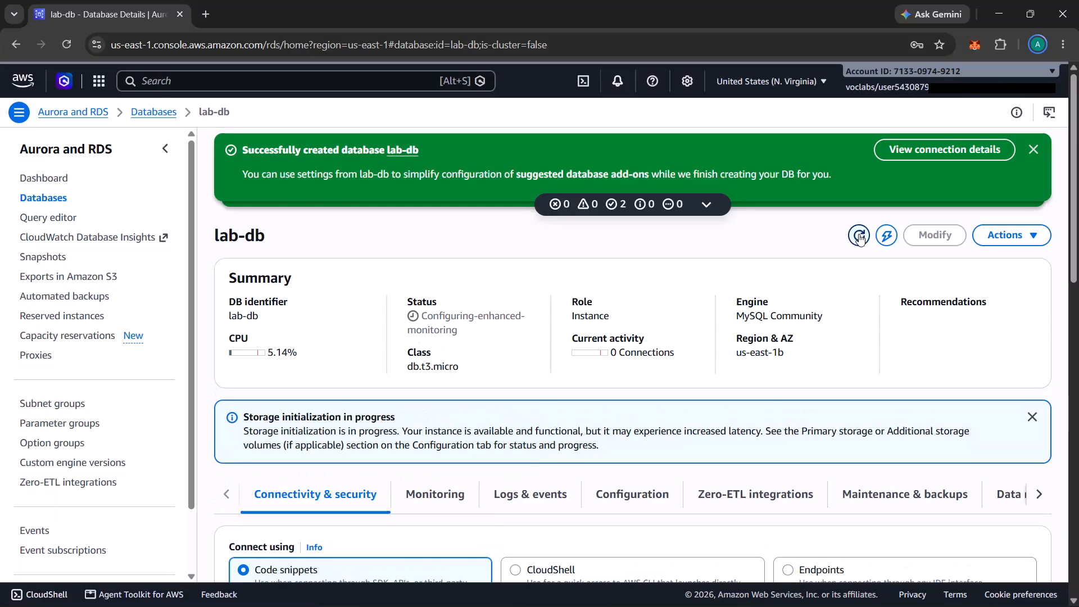
{"action": "left_click", "coordinate": [859, 234]}
{"action": "left_click", "coordinate": [859, 234]}
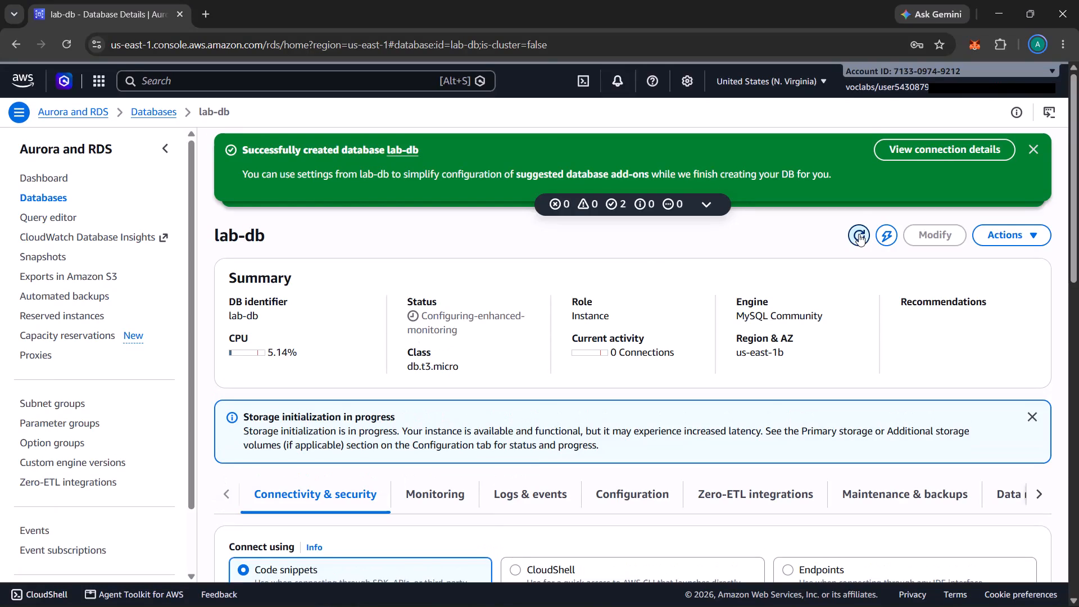
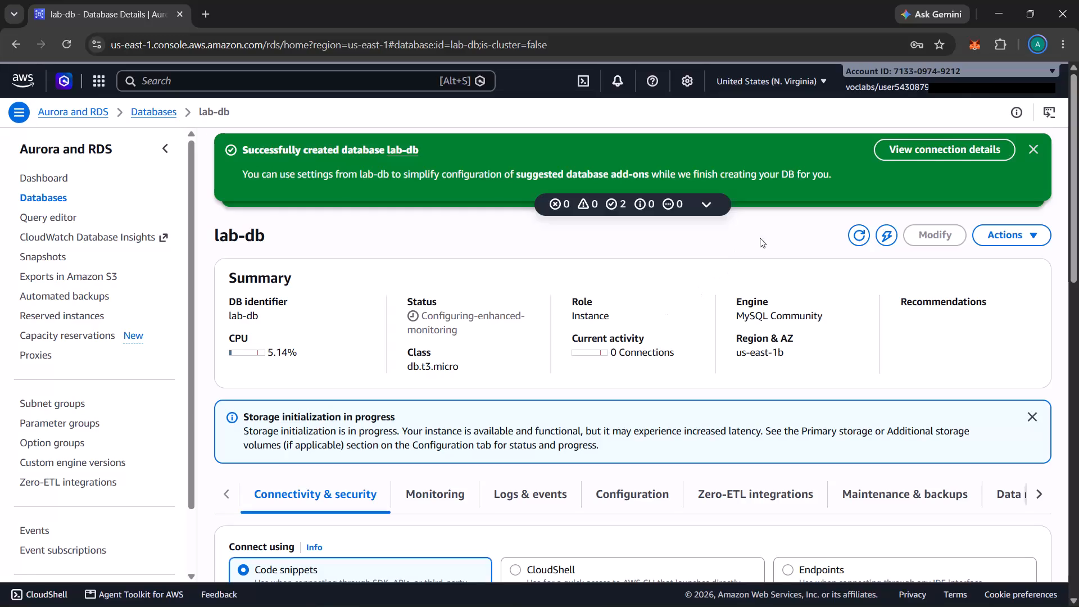
Refresh the lab-db details once more to check the database's status.
{"action": "left_click", "coordinate": [858, 232]}
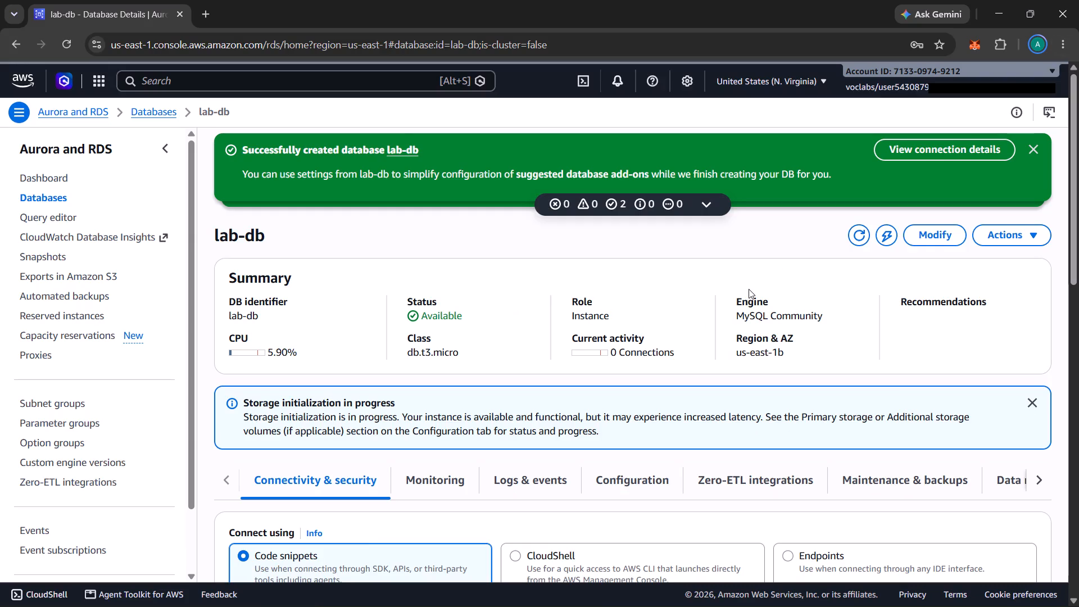
Switch to the Vocareum lab window and copy the WebServer IP address from the AWS details.
{"action": "left_click", "coordinate": [563, 146]}
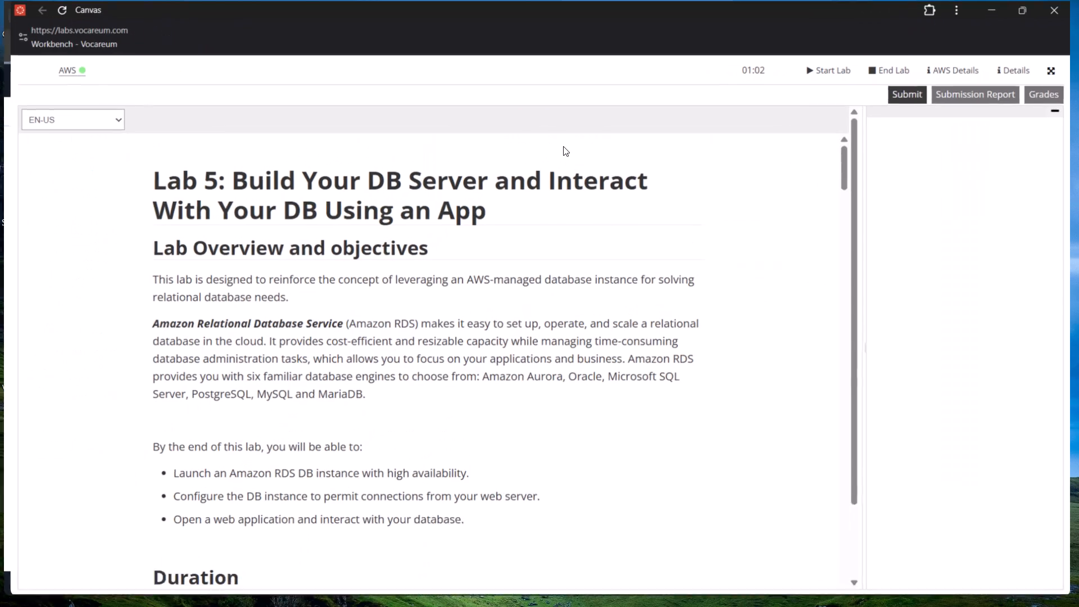
{"action": "left_click", "coordinate": [962, 71]}
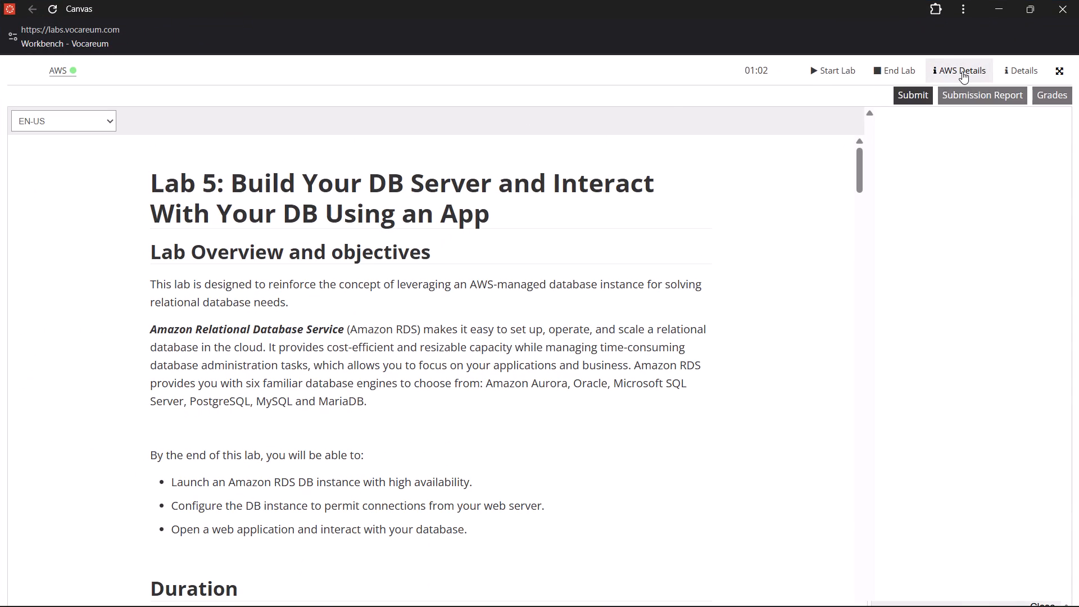
{"action": "left_click", "coordinate": [947, 65]}
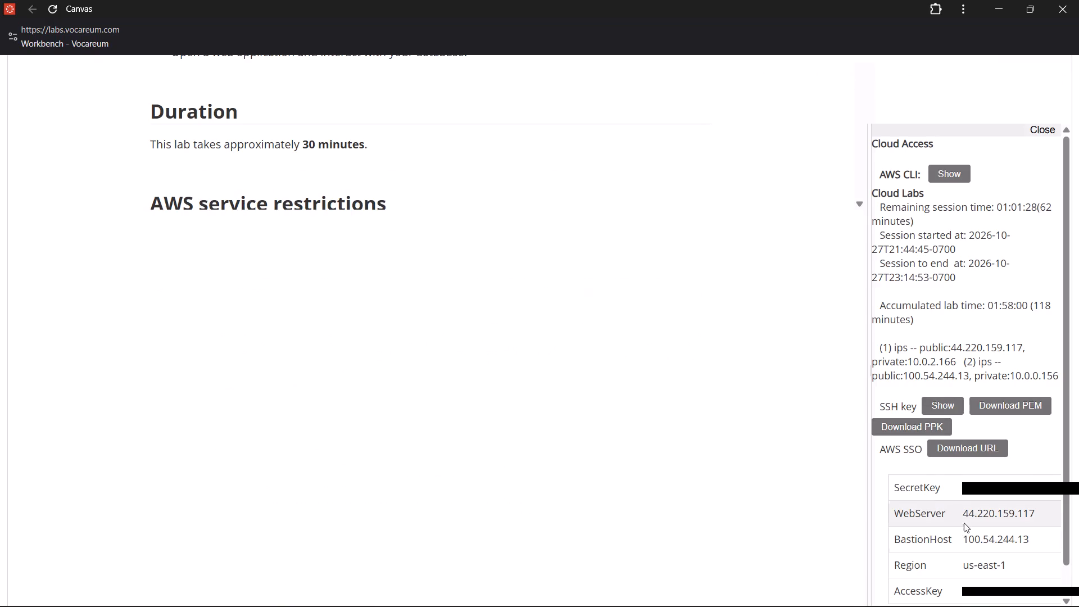
{"action": "left_click", "coordinate": [962, 515]}
{"action": "left_click_drag", "start_coordinate": [964, 513], "coordinate": [1049, 507]}
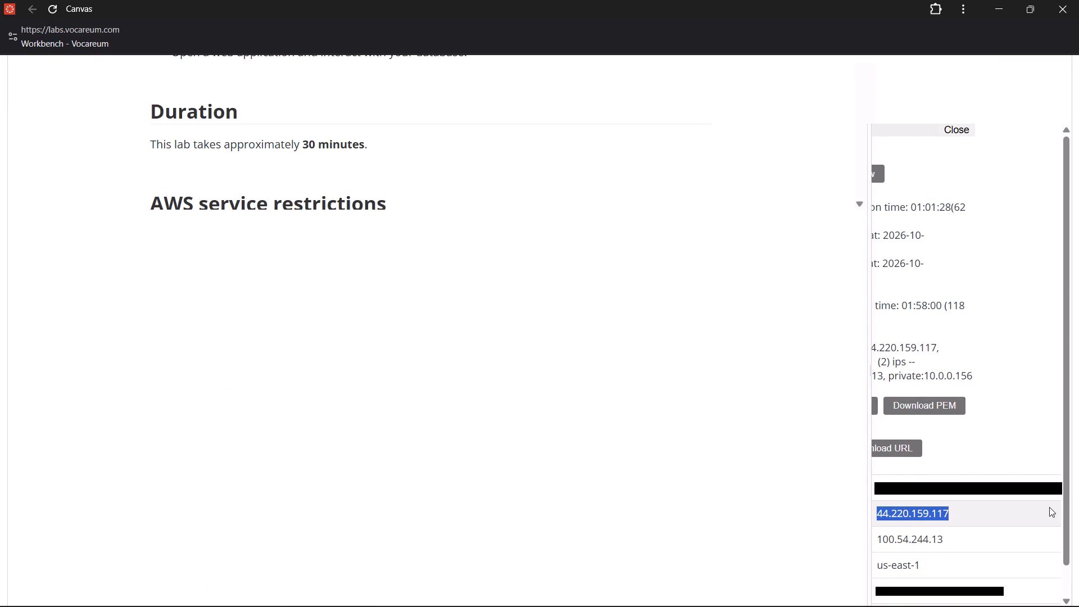
{"action": "key", "text": "ctrl+c"}
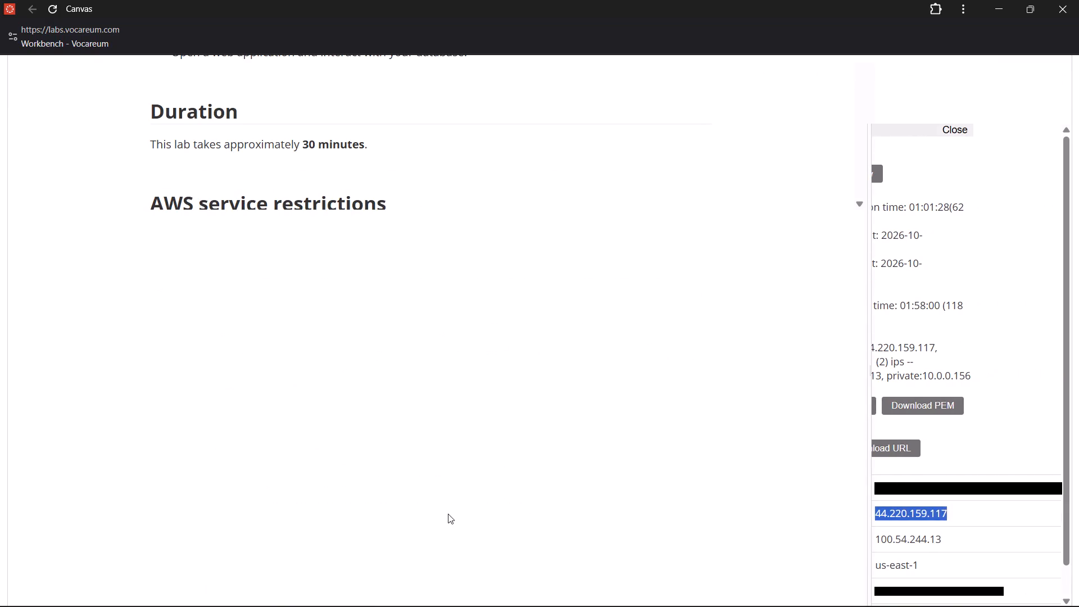
Return to the AWS console's browser window and open the WebServer address 44.220.159.117 in a new tab.
{"action": "left_click", "coordinate": [571, 202]}
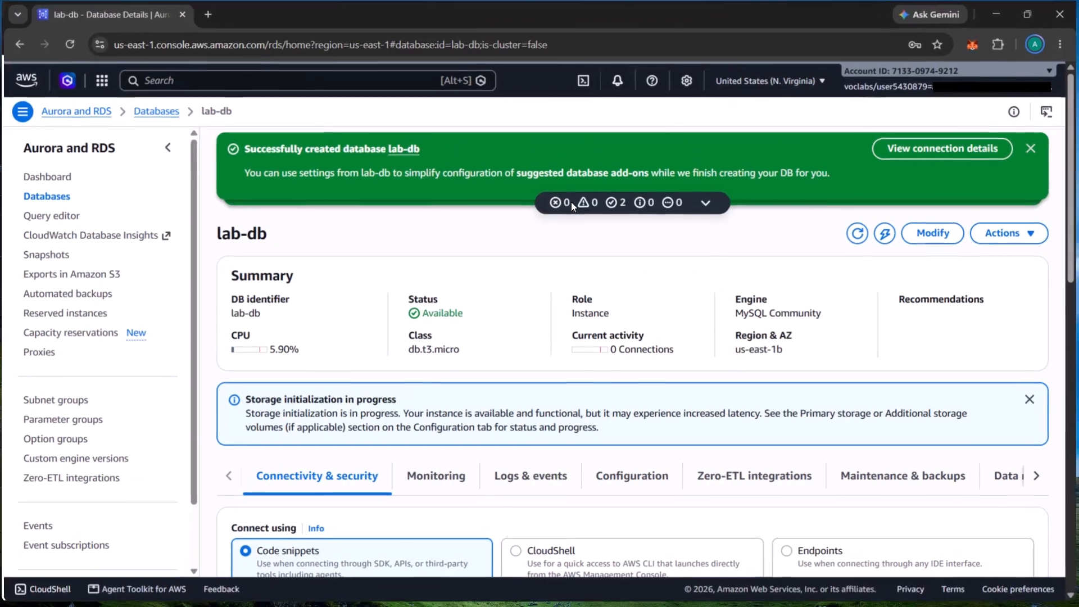
{"action": "left_click", "coordinate": [207, 14]}
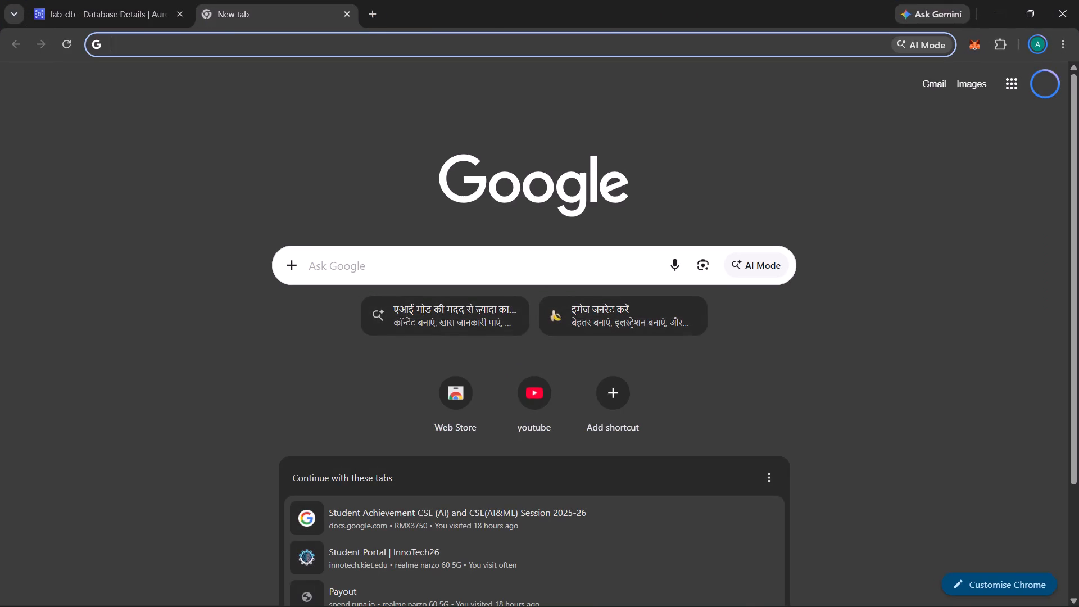
{"action": "key", "text": "ctrl+v"}
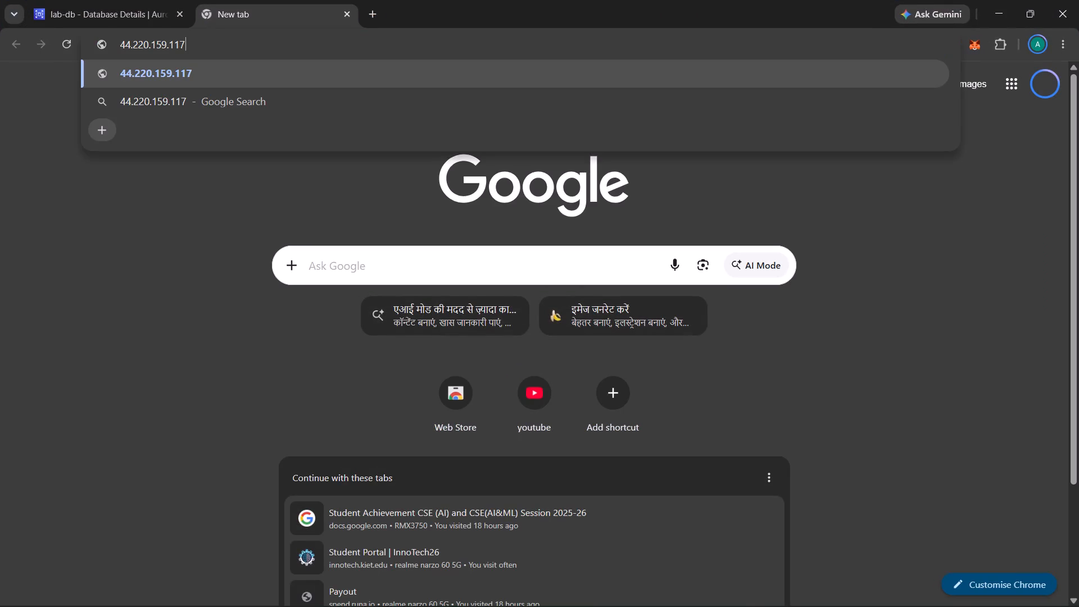
{"action": "key", "text": "Return"}
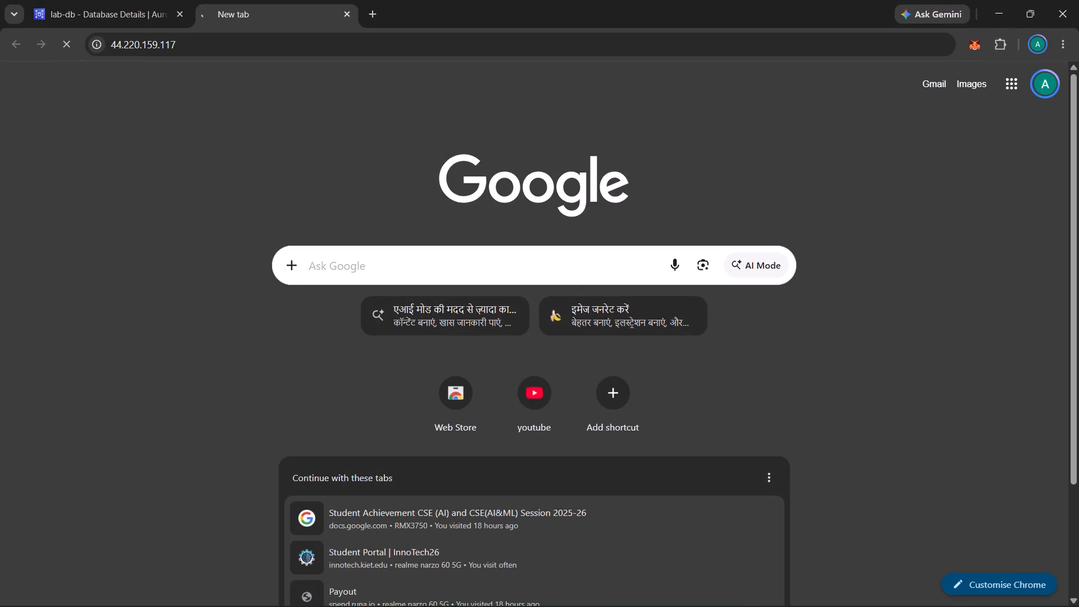
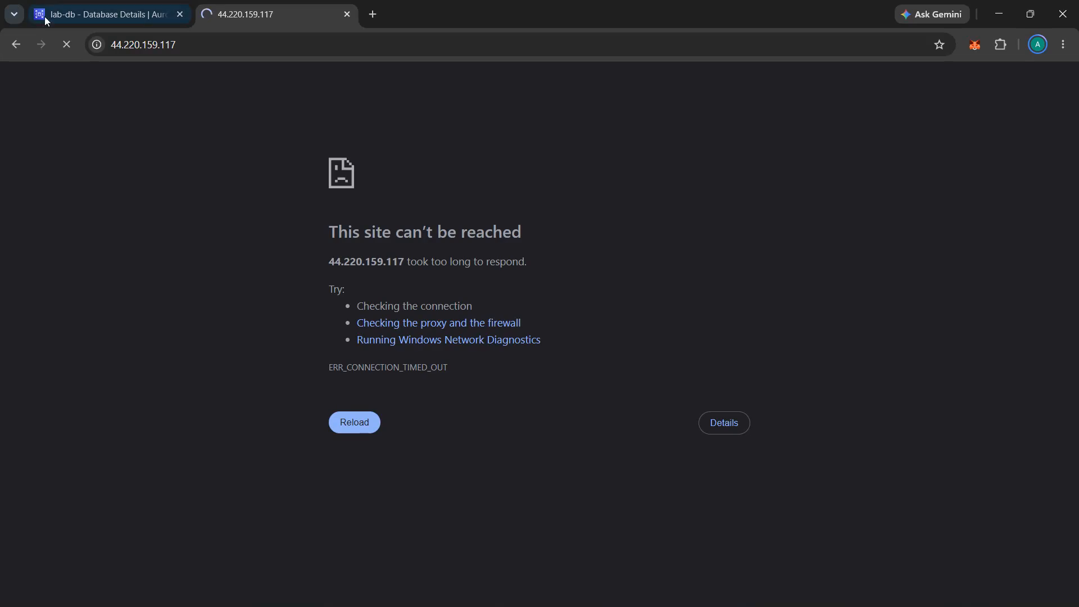
Return to the RDS console and refresh the Databases list to check lab-db's status.
{"action": "left_click", "coordinate": [123, 7]}
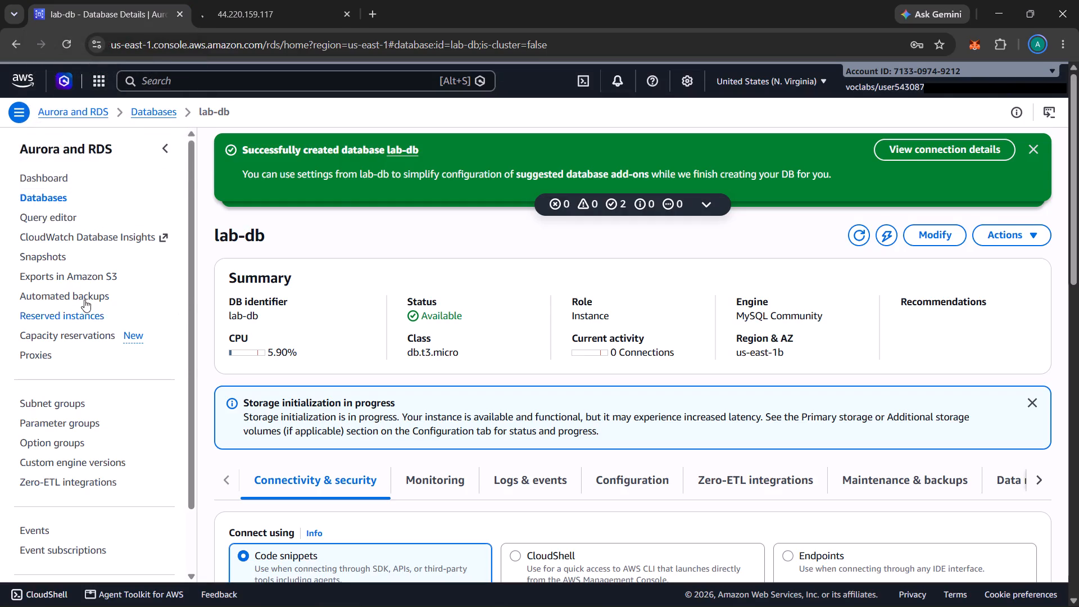
{"action": "left_click", "coordinate": [160, 114]}
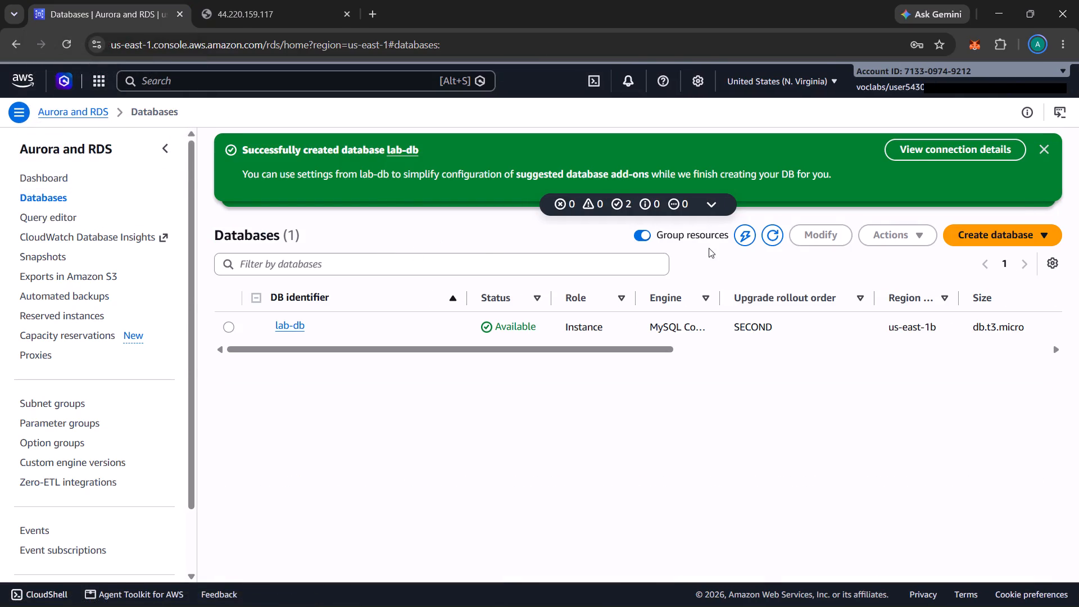
{"action": "left_click", "coordinate": [780, 239]}
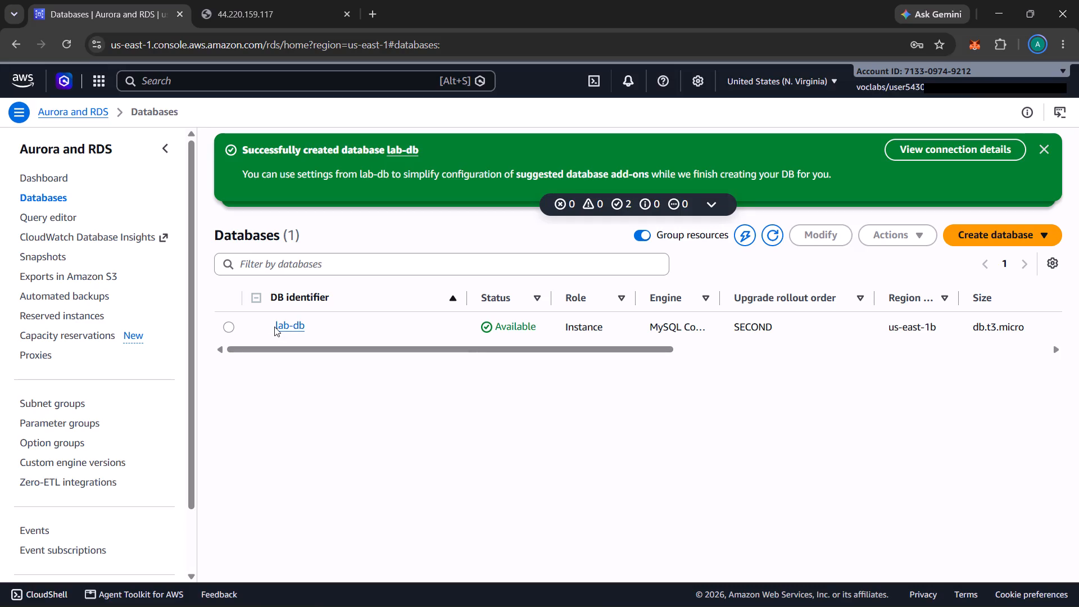
Open the lab-db details, choose Endpoints as the connection method and copy the database endpoint.
{"action": "left_click", "coordinate": [274, 327]}
{"action": "left_click", "coordinate": [285, 325]}
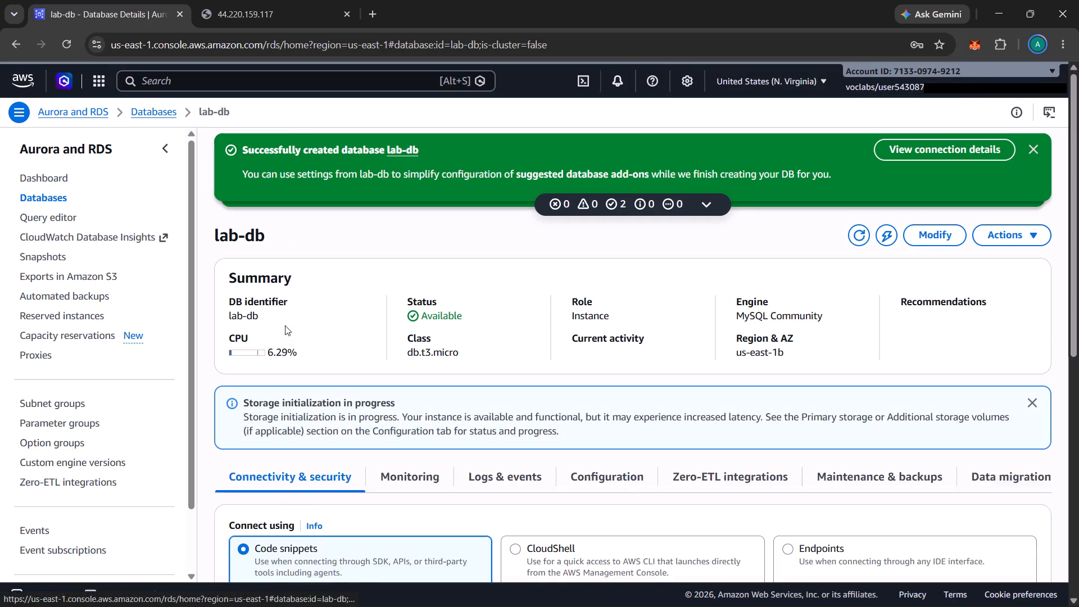
{"action": "scroll", "coordinate": [689, 436], "scroll_direction": "down", "scroll_amount": 3}
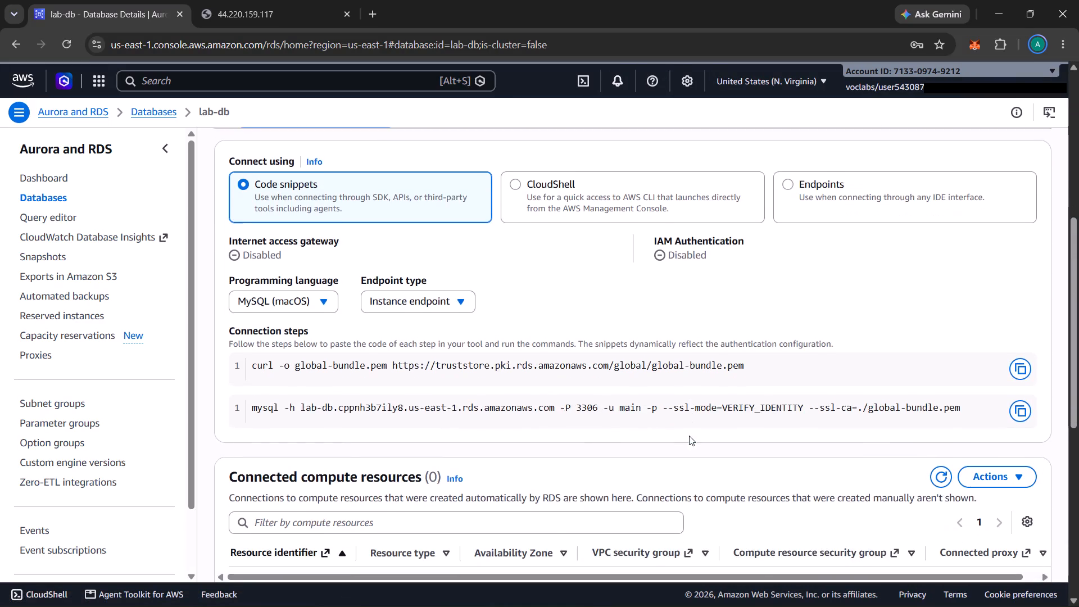
{"action": "left_click", "coordinate": [810, 193]}
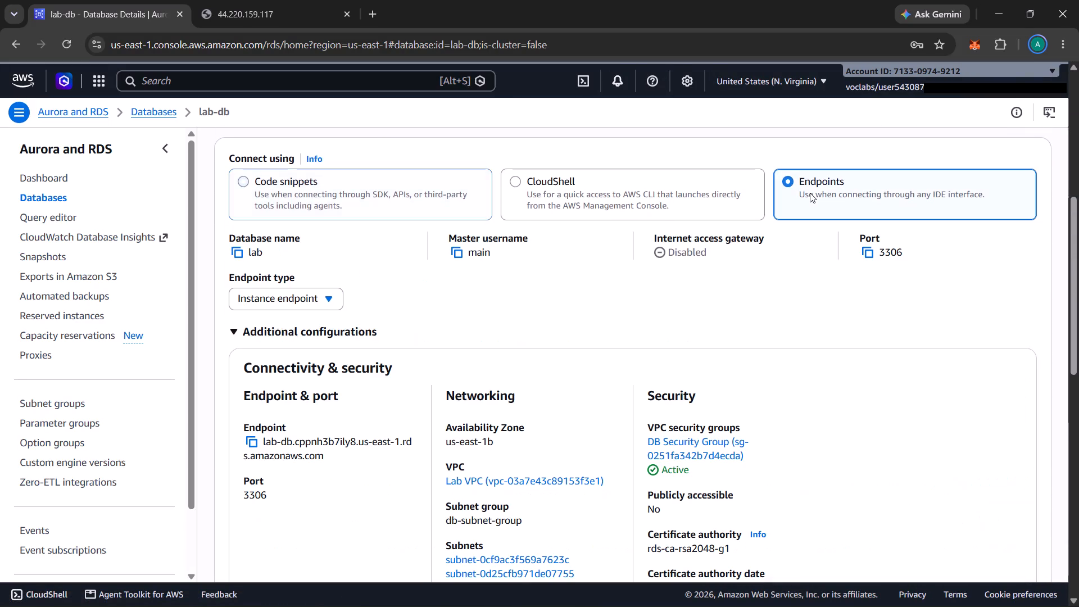
{"action": "scroll", "coordinate": [626, 342], "scroll_direction": "down", "scroll_amount": 1}
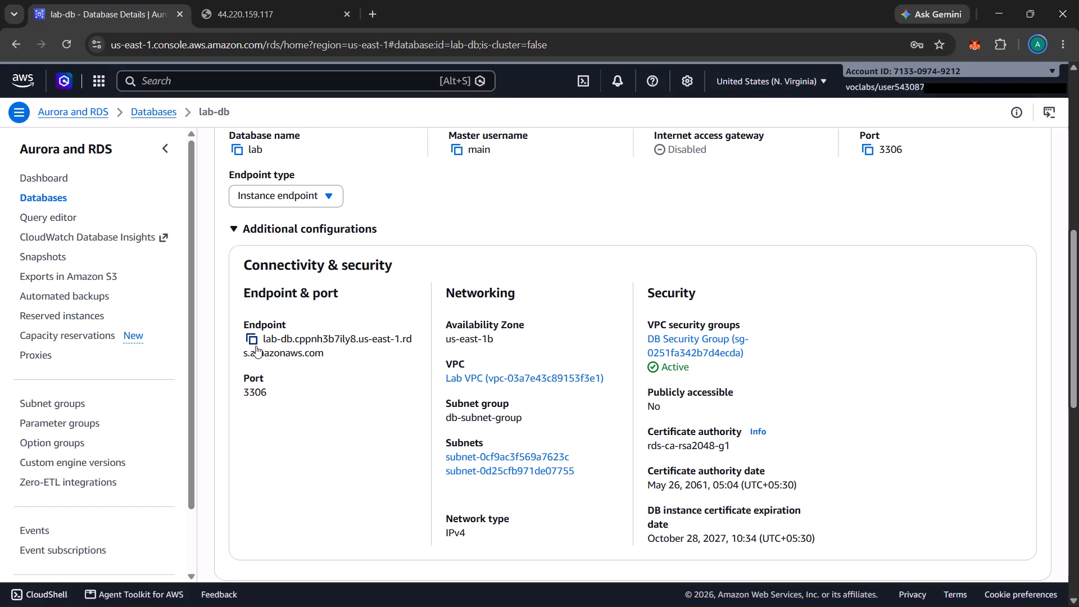
{"action": "left_click", "coordinate": [256, 344]}
{"action": "scroll", "coordinate": [391, 330], "scroll_direction": "down", "scroll_amount": 1}
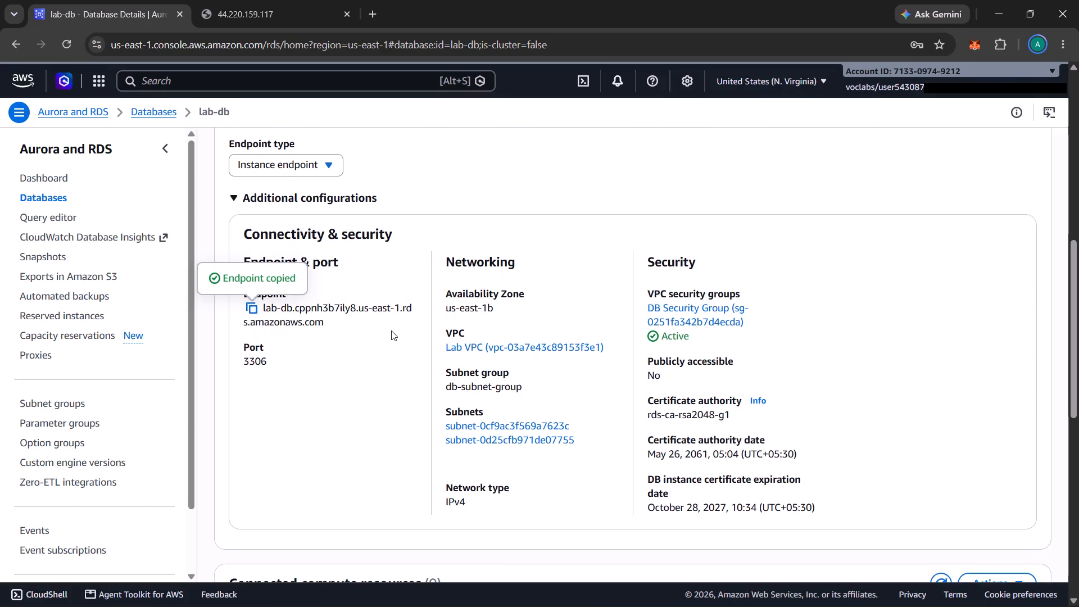
{"action": "scroll", "coordinate": [391, 330], "scroll_direction": "down", "scroll_amount": 3}
{"action": "scroll", "coordinate": [391, 330], "scroll_direction": "up", "scroll_amount": 2}
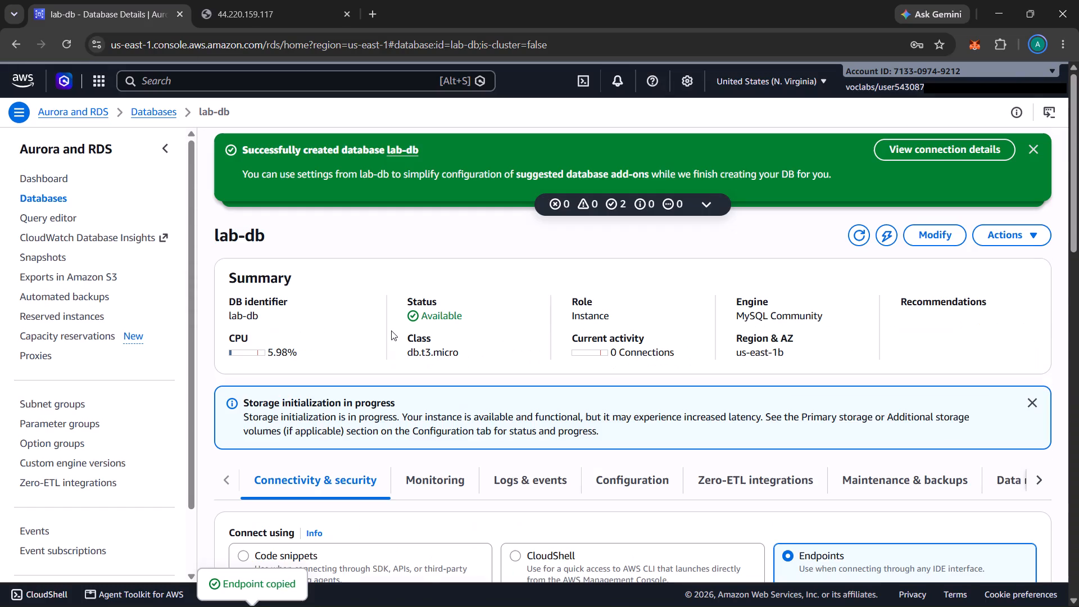
{"action": "scroll", "coordinate": [391, 330], "scroll_direction": "up", "scroll_amount": 2}
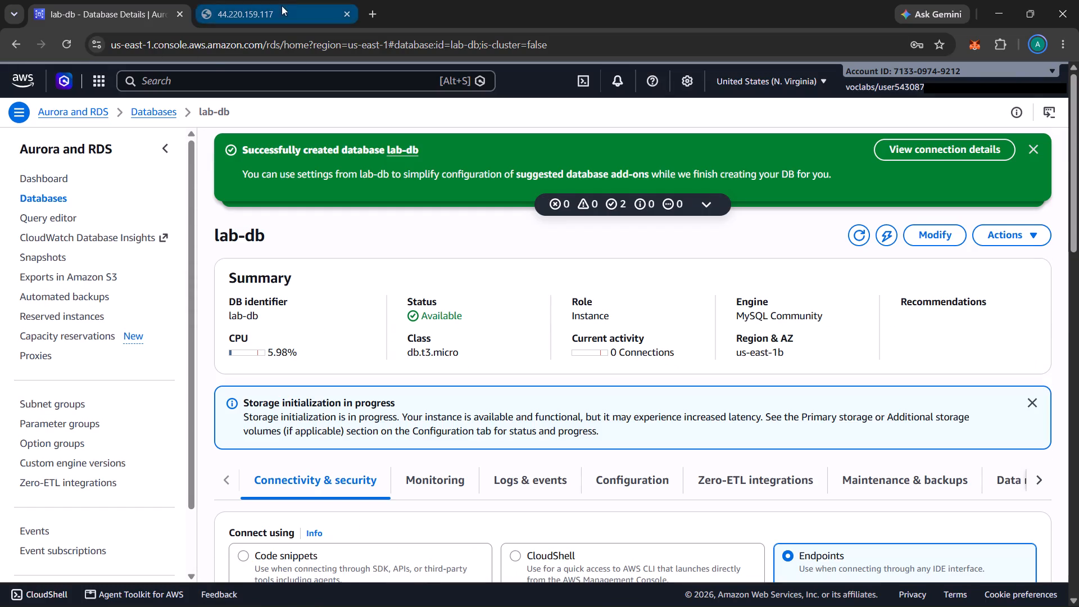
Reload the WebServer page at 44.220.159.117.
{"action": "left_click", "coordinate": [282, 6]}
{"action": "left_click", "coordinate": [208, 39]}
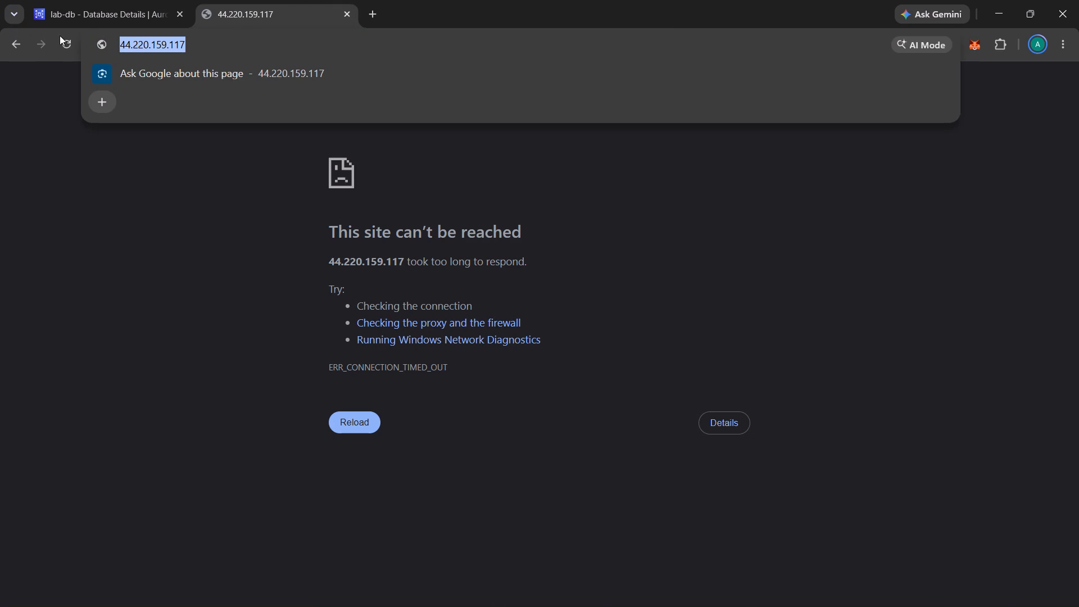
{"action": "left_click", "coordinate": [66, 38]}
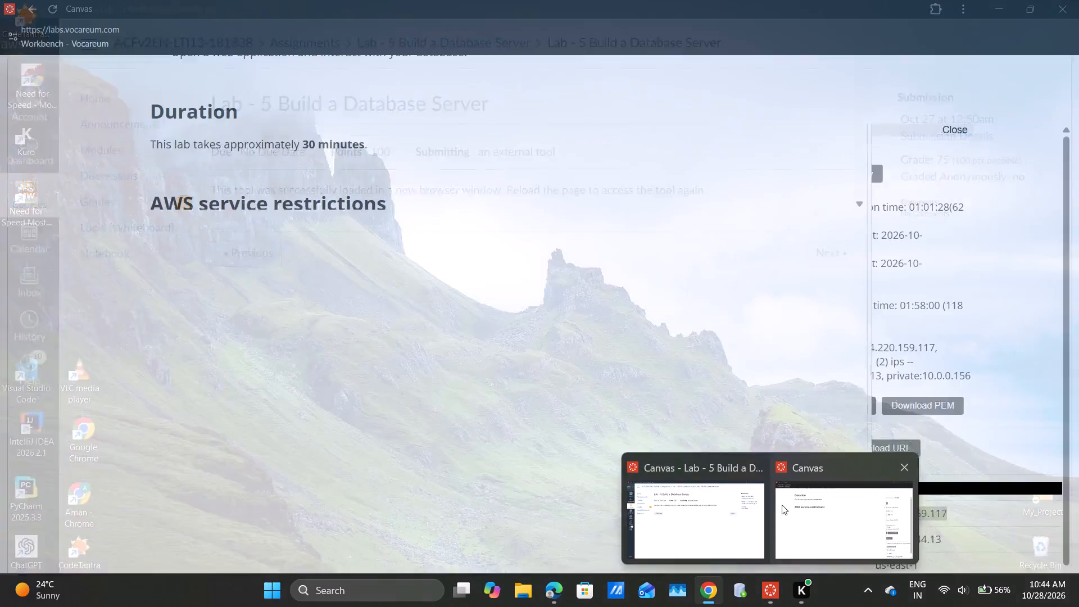
Switch to the Vocareum lab window and look through the lab instructions for the web application steps.
{"action": "left_click", "coordinate": [723, 515]}
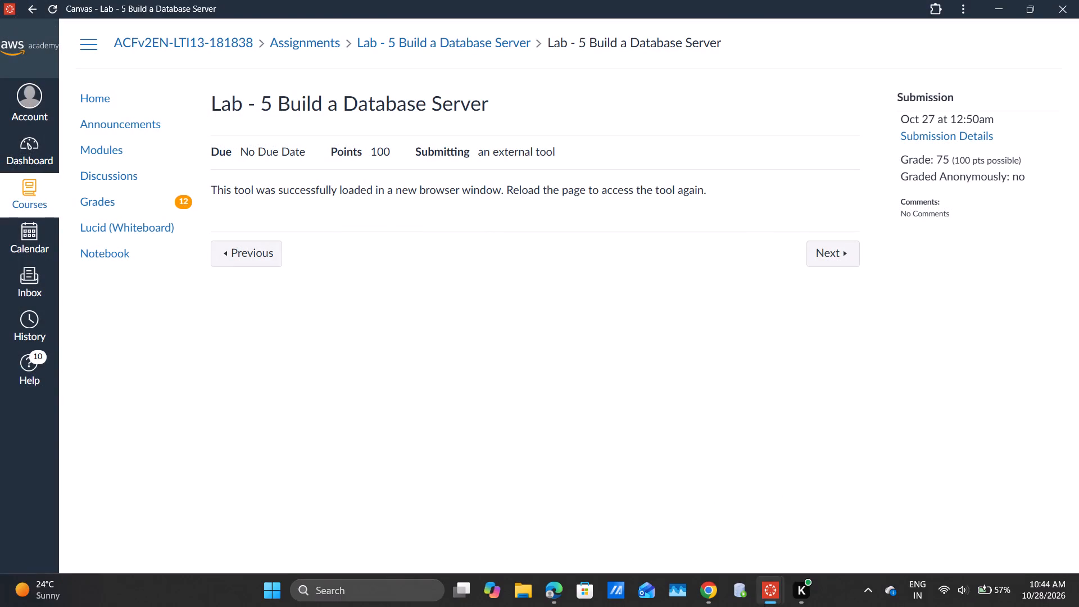
{"action": "left_click", "coordinate": [707, 605]}
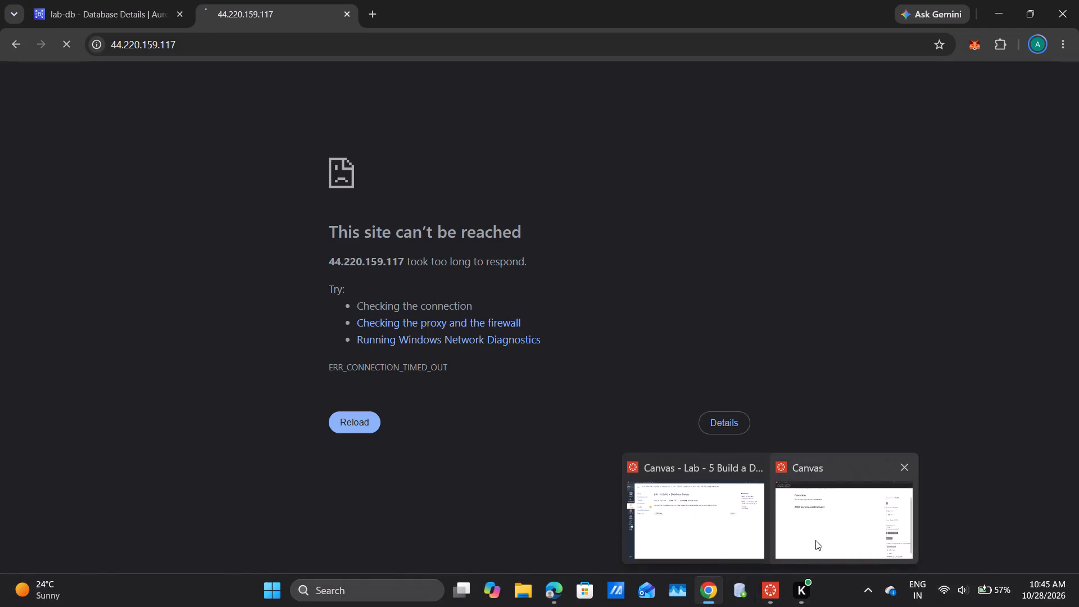
{"action": "left_click", "coordinate": [815, 540]}
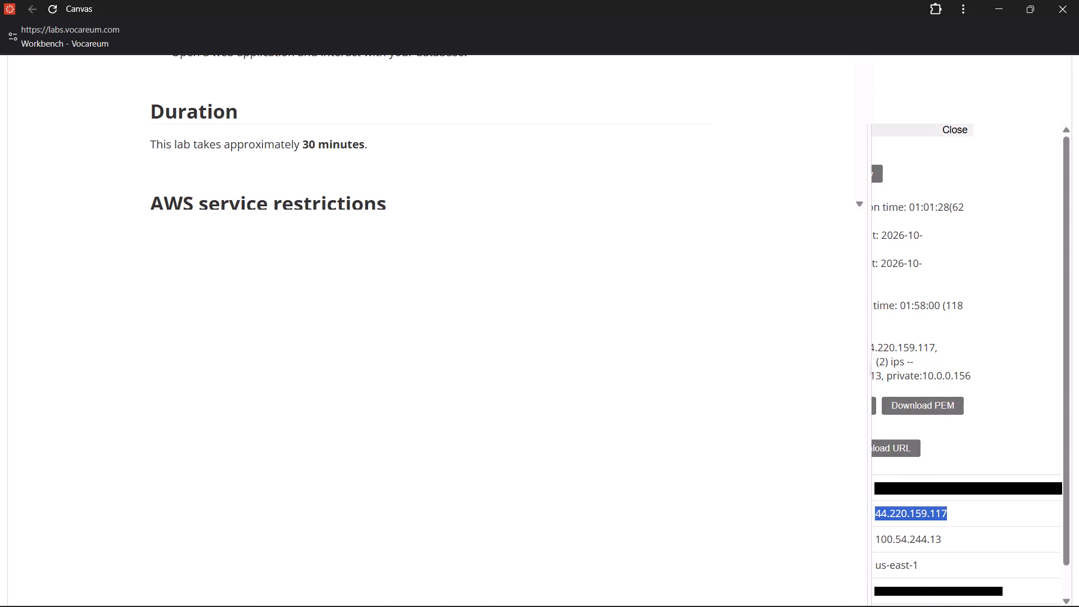
{"action": "scroll", "coordinate": [447, 190], "scroll_direction": "up", "scroll_amount": 12}
{"action": "scroll", "coordinate": [447, 190], "scroll_direction": "down", "scroll_amount": 6}
{"action": "scroll", "coordinate": [447, 190], "scroll_direction": "up", "scroll_amount": 3}
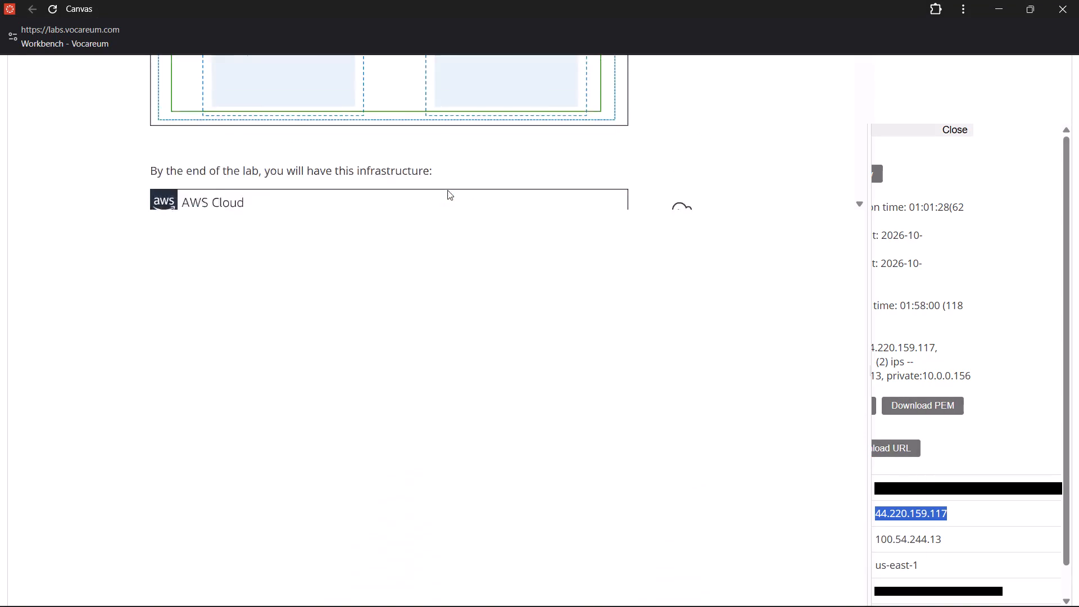
{"action": "scroll", "coordinate": [447, 190], "scroll_direction": "up", "scroll_amount": 7}
{"action": "scroll", "coordinate": [447, 190], "scroll_direction": "down", "scroll_amount": 1}
{"action": "scroll", "coordinate": [412, 229], "scroll_direction": "up", "scroll_amount": 1}
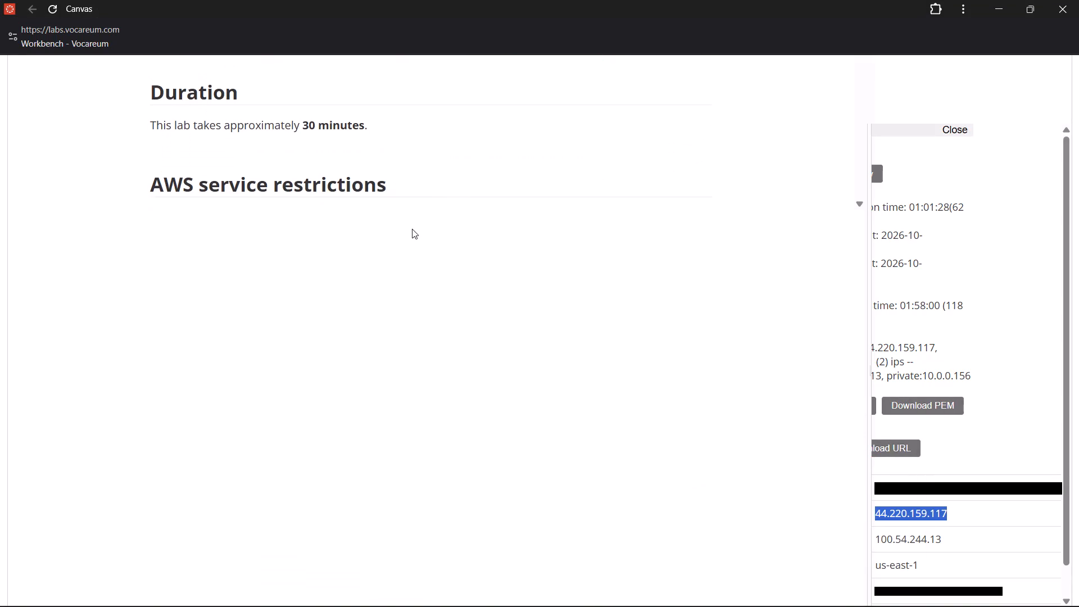
{"action": "scroll", "coordinate": [412, 229], "scroll_direction": "up", "scroll_amount": 1}
{"action": "scroll", "coordinate": [412, 229], "scroll_direction": "down", "scroll_amount": 5}
{"action": "scroll", "coordinate": [390, 21], "scroll_direction": "up", "scroll_amount": 2}
{"action": "scroll", "coordinate": [426, 155], "scroll_direction": "down", "scroll_amount": 20}
{"action": "scroll", "coordinate": [426, 155], "scroll_direction": "down", "scroll_amount": 3}
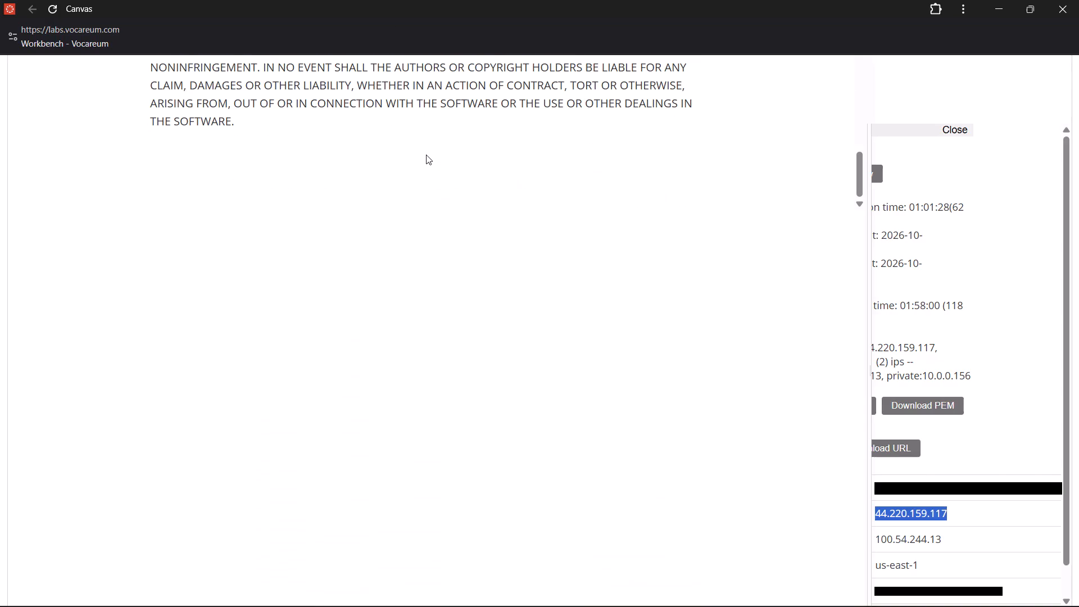
{"action": "scroll", "coordinate": [426, 155], "scroll_direction": "up", "scroll_amount": 6}
Copy the WebServer IP address again from the AWS details beside the lab instructions.
{"action": "scroll", "coordinate": [904, 422], "scroll_direction": "right", "scroll_amount": 3}
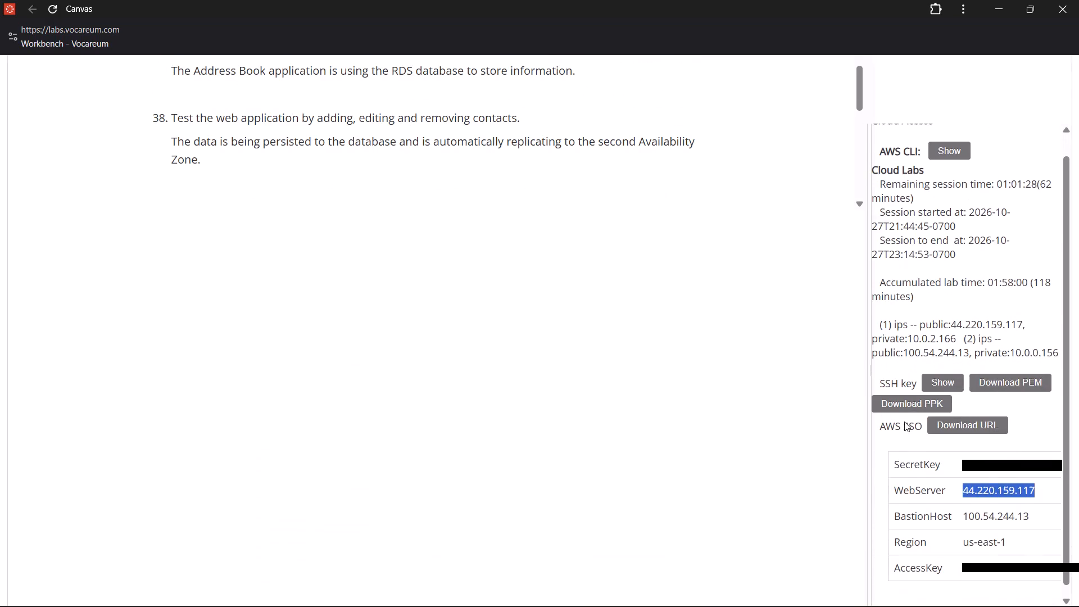
{"action": "scroll", "coordinate": [901, 495], "scroll_direction": "left", "scroll_amount": 1}
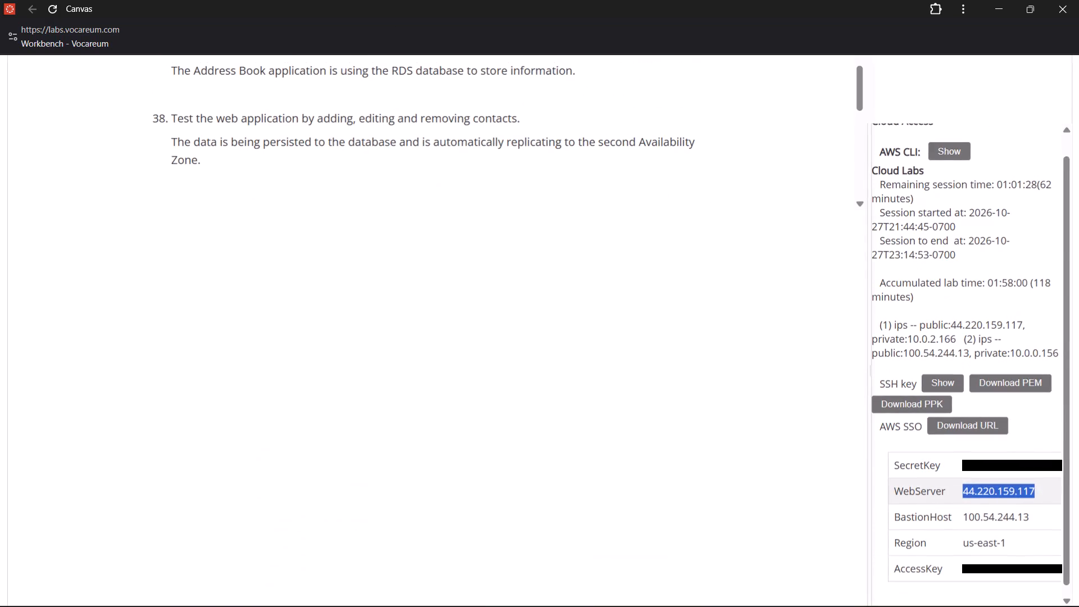
{"action": "left_click", "coordinate": [916, 472]}
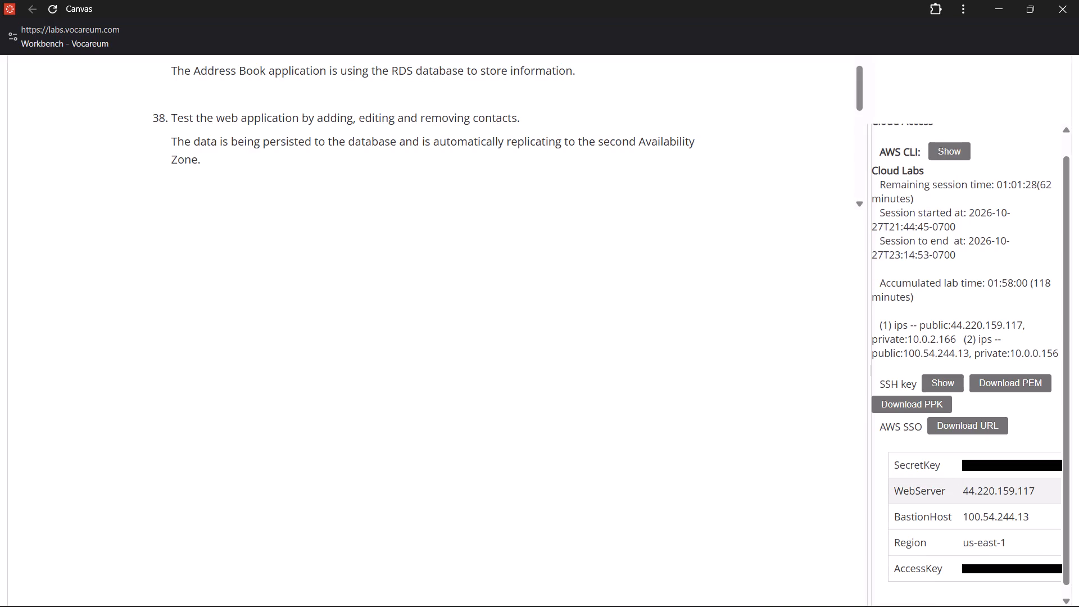
{"action": "double_click", "coordinate": [986, 493]}
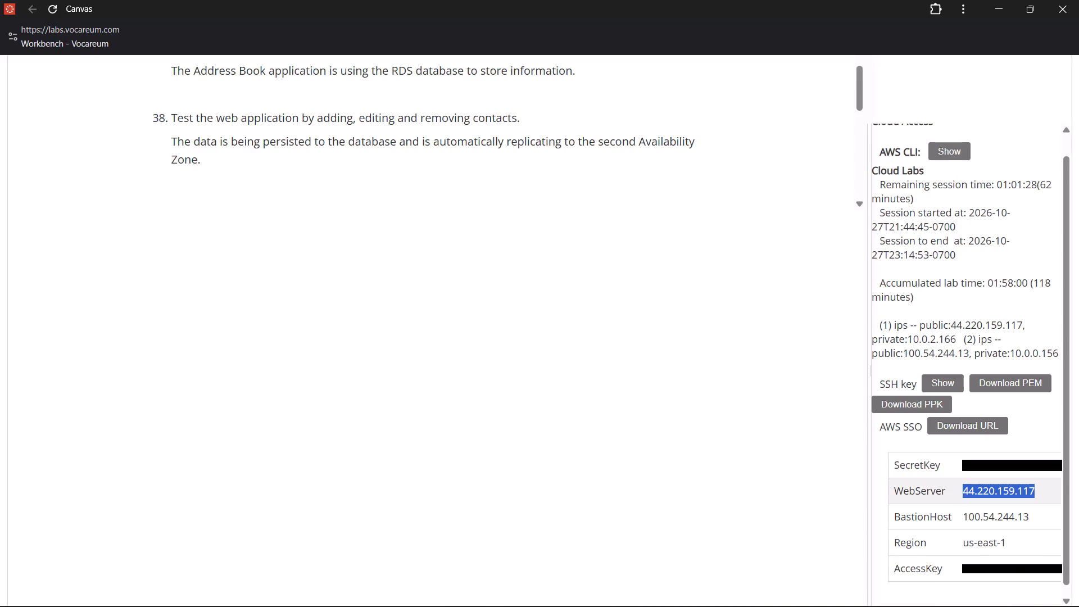
{"action": "key", "text": "ctrl+c"}
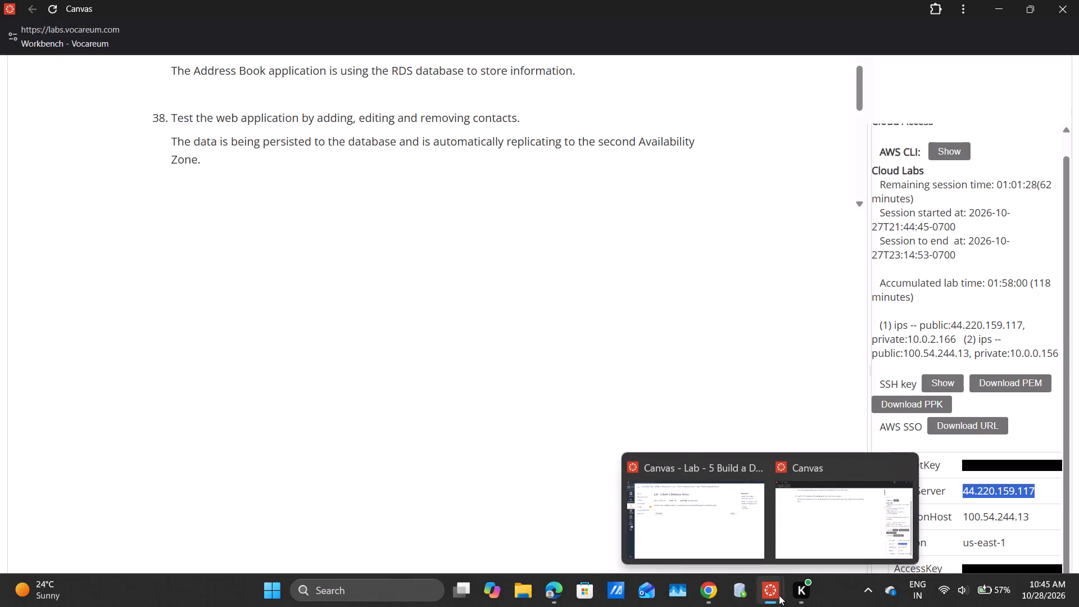
Switch back to Chrome, close the unreachable WebServer tab and open 44.220.159.117 in a new one.
{"action": "left_click", "coordinate": [717, 591]}
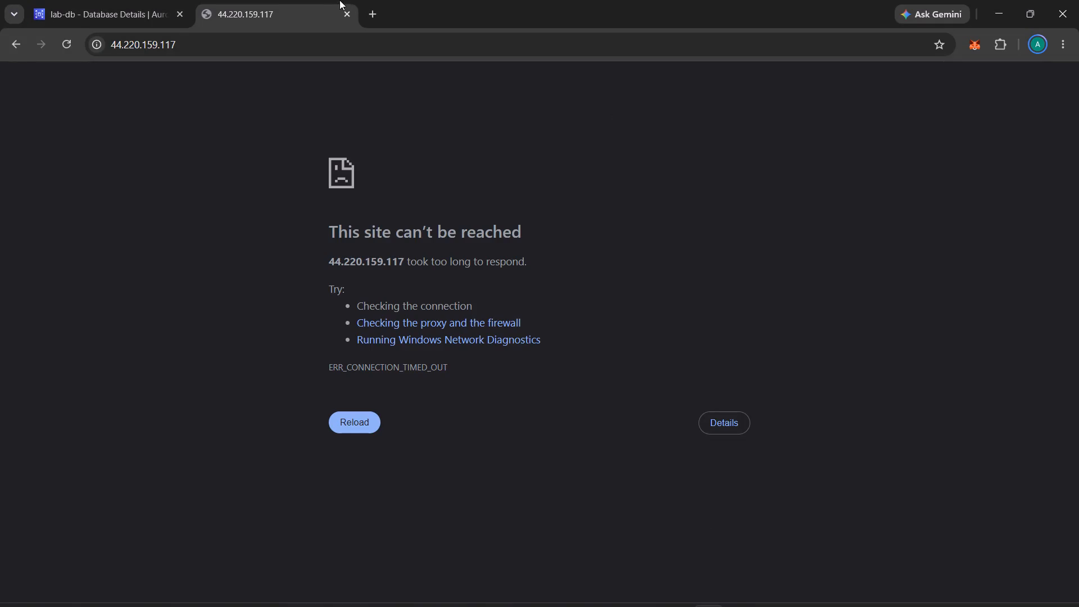
{"action": "left_click", "coordinate": [348, 13]}
{"action": "left_click", "coordinate": [209, 9]}
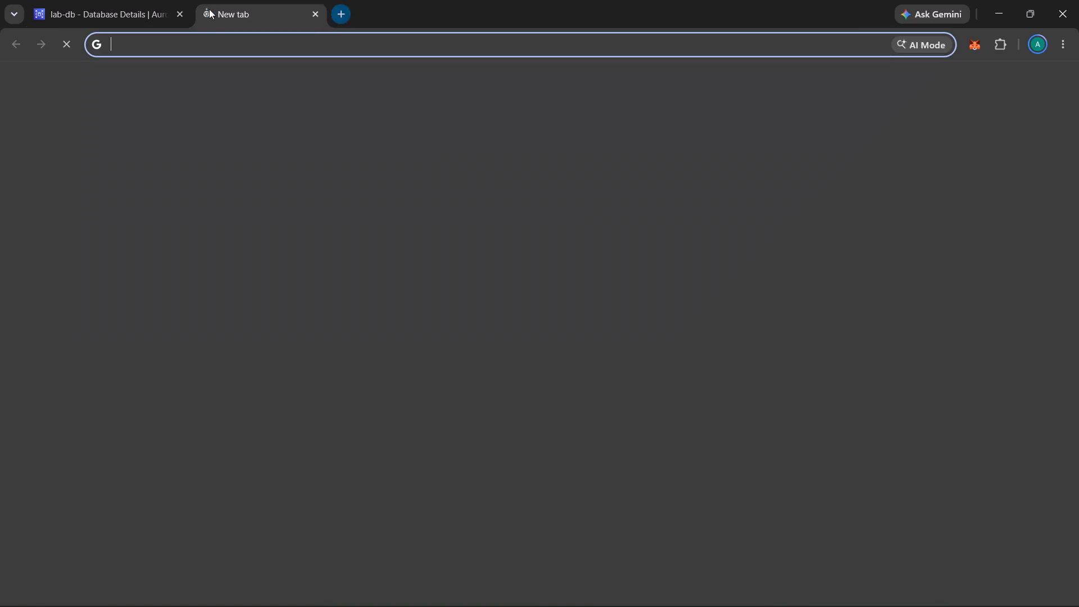
{"action": "key", "text": "ctrl+v"}
{"action": "key", "text": "Return"}
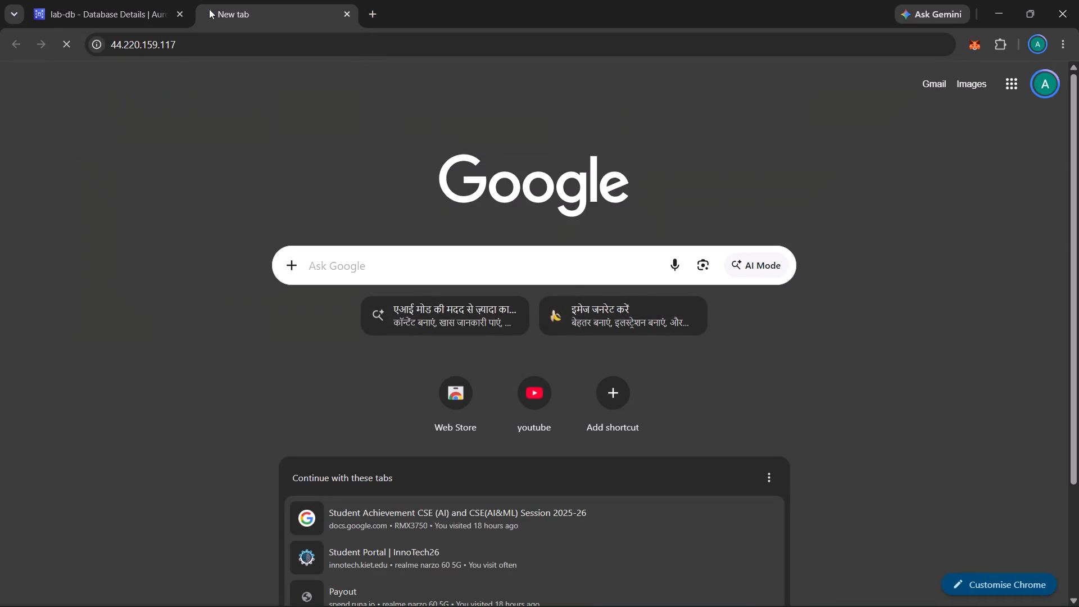
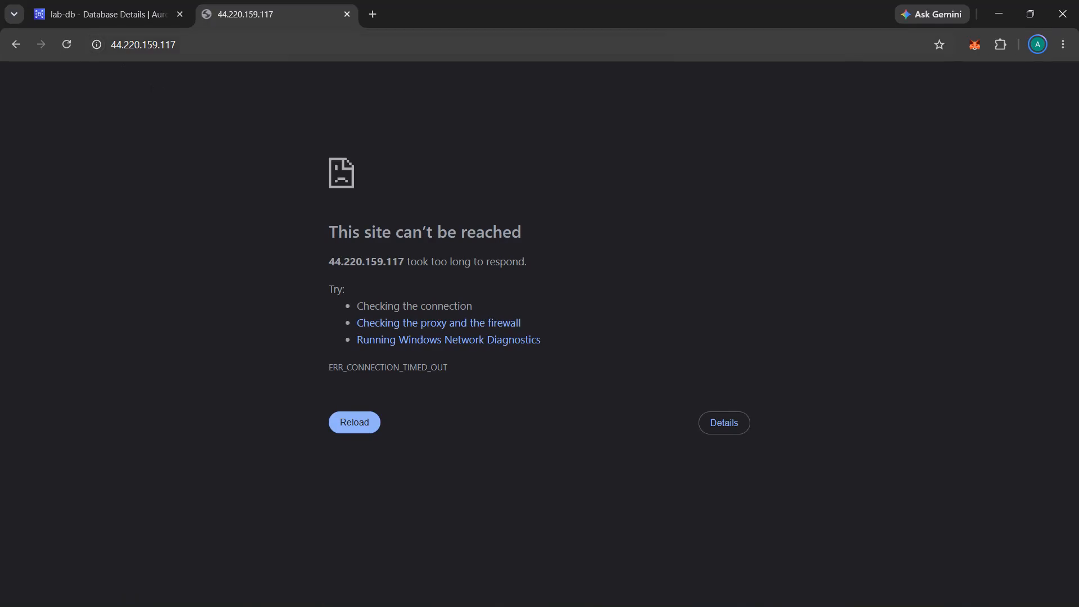
{"action": "left_click", "coordinate": [110, 45]}
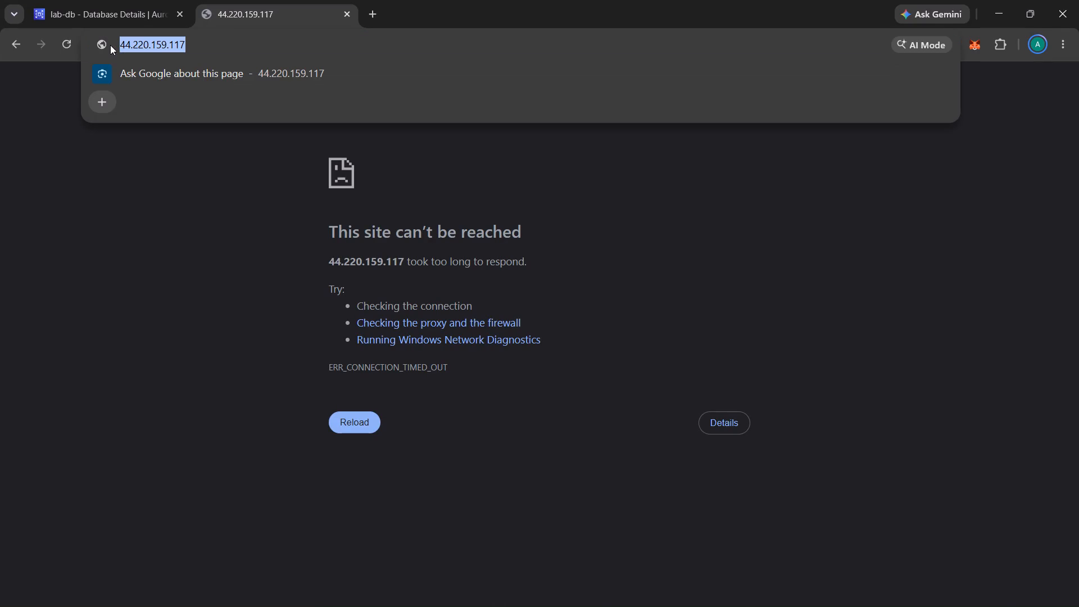
{"action": "left_click", "coordinate": [121, 42]}
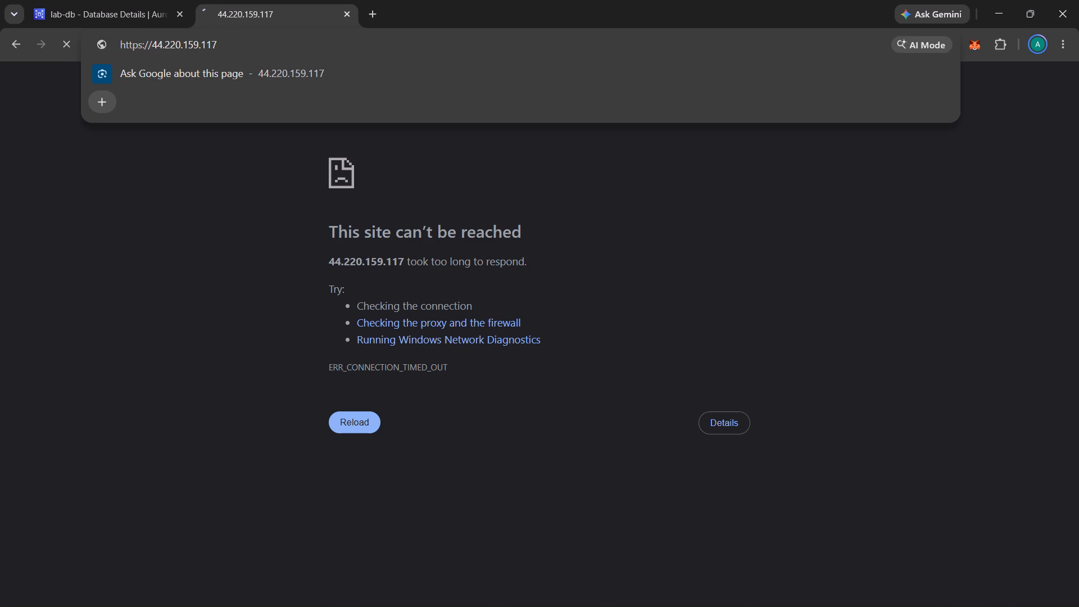
{"action": "left_click", "coordinate": [142, 46]}
{"action": "key", "text": "BackSpace"}
{"action": "left_click", "coordinate": [252, 48]}
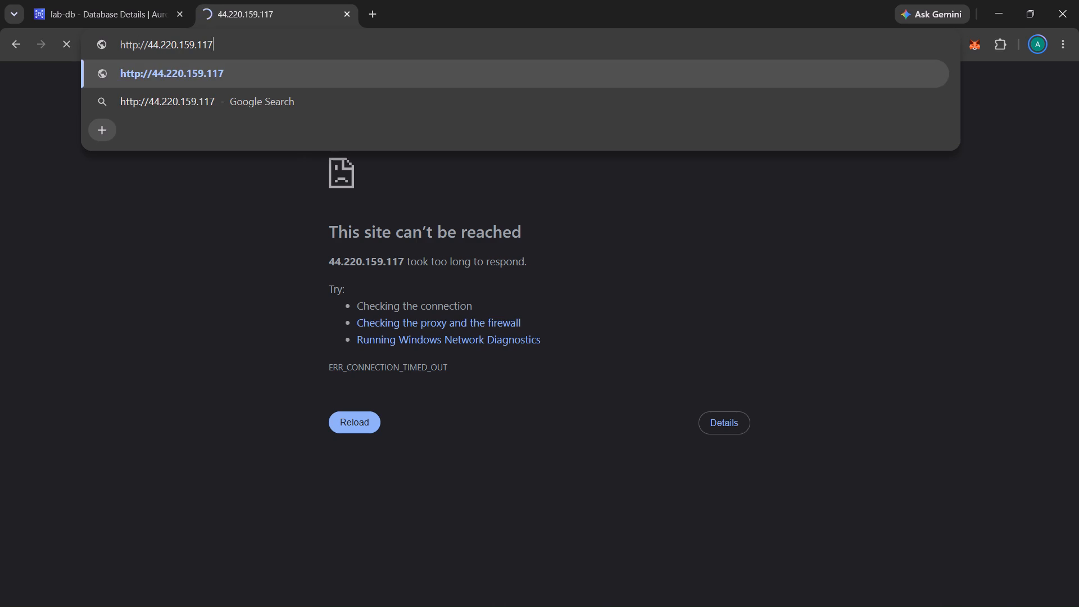
{"action": "left_click", "coordinate": [212, 221]}
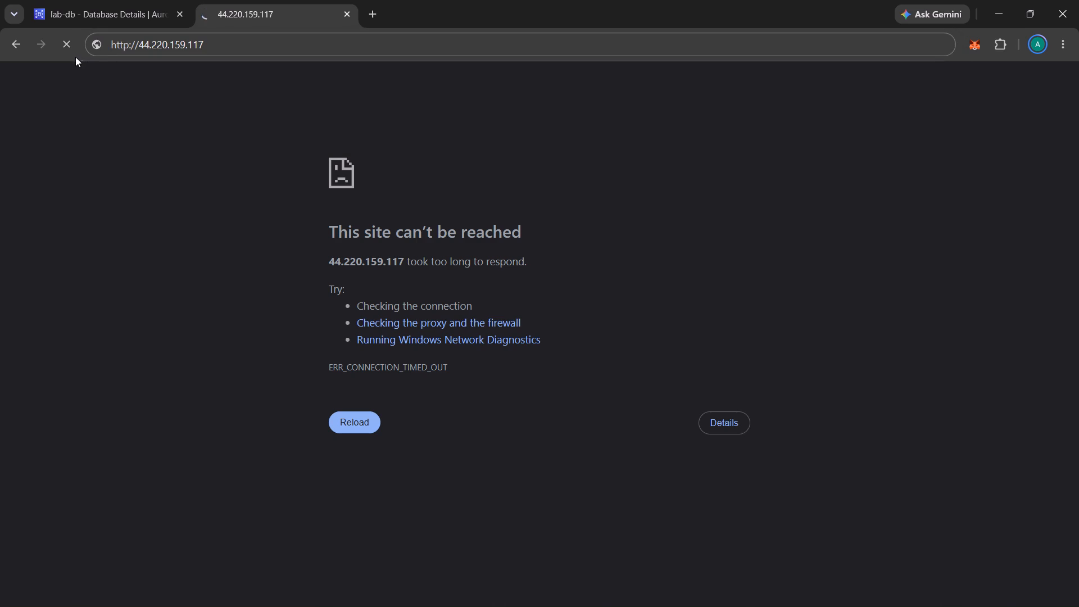
{"action": "left_click", "coordinate": [252, 47]}
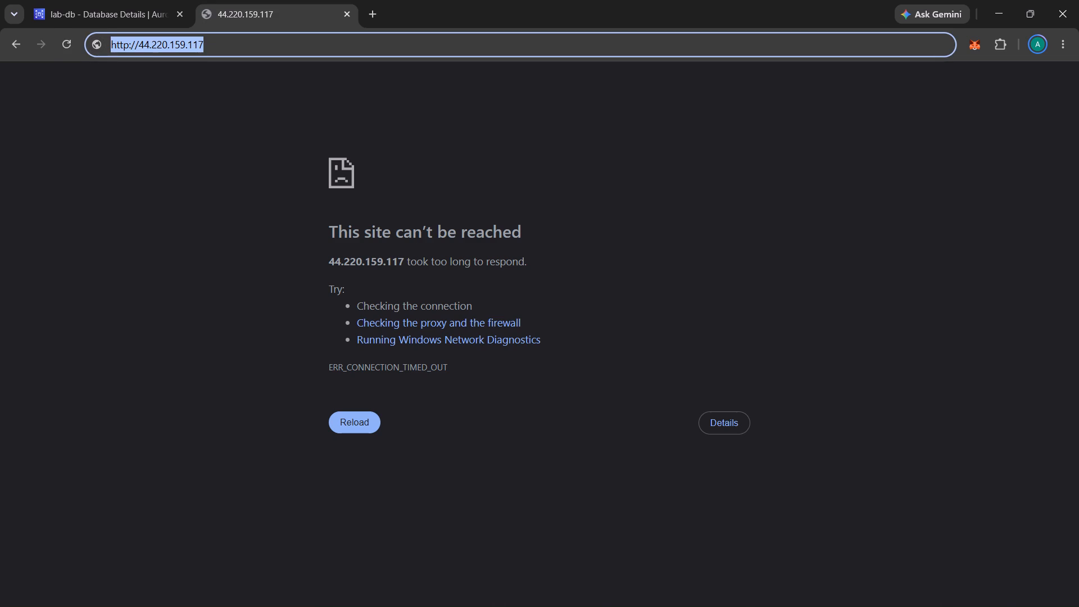
{"action": "key", "text": "Return"}
{"action": "left_click", "coordinate": [239, 46]}
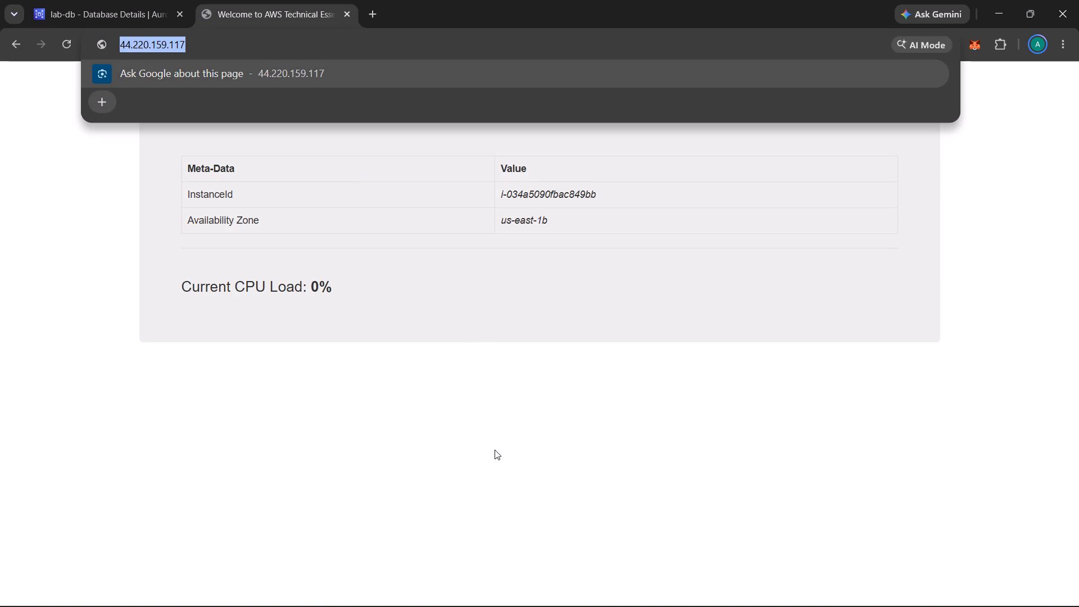
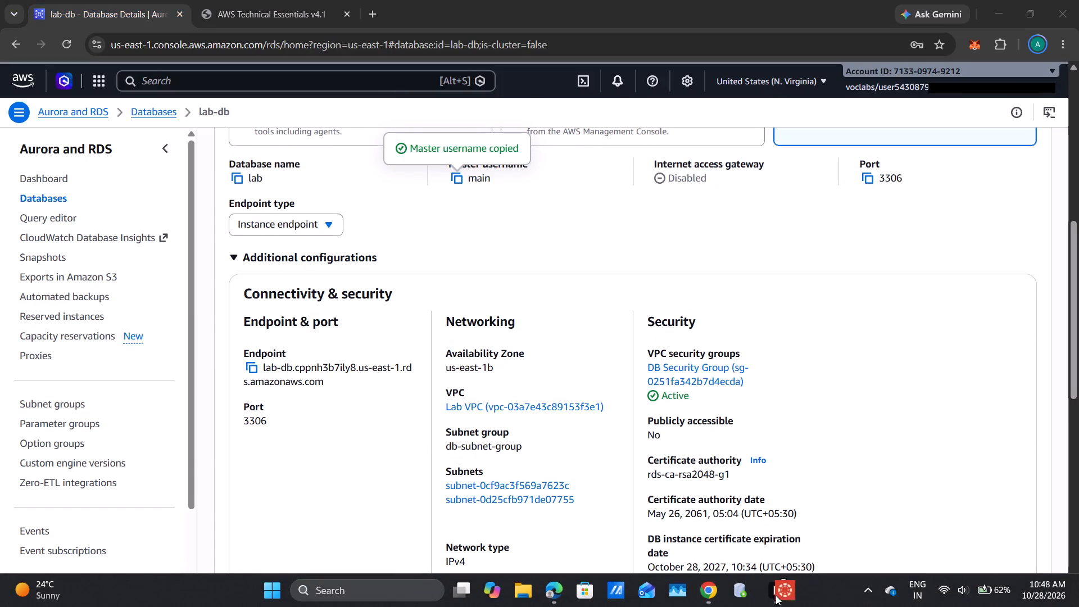
Switch to the Canvas window with the Vocareum lab instructions and close the Cloud Access details.
{"action": "left_click_drag", "start_coordinate": [776, 595], "coordinate": [765, 606]}
{"action": "left_click", "coordinate": [806, 527]}
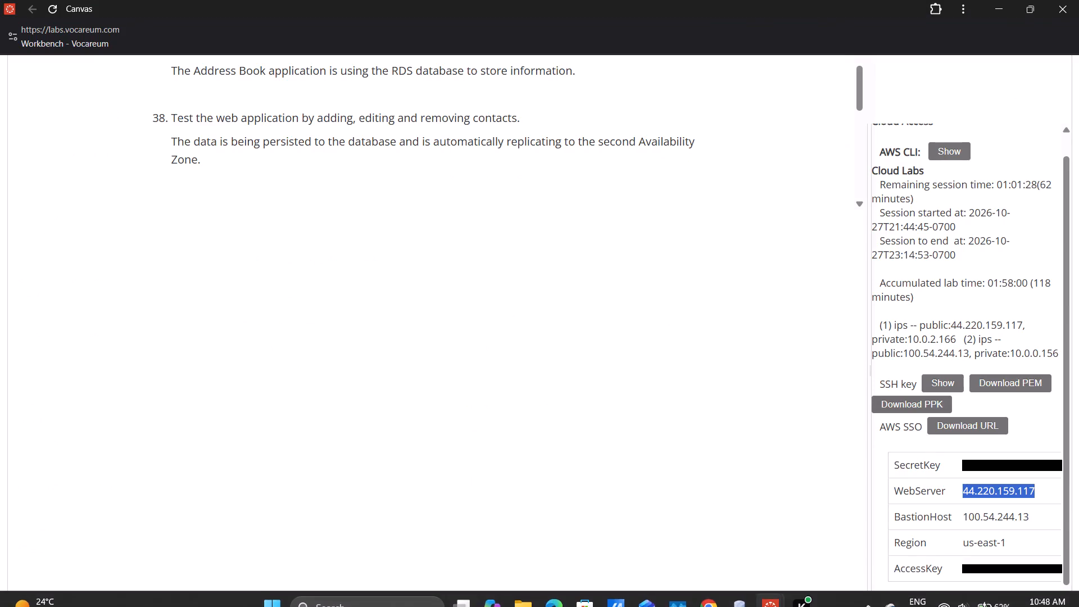
{"action": "scroll", "coordinate": [980, 185], "scroll_direction": "up", "scroll_amount": 4}
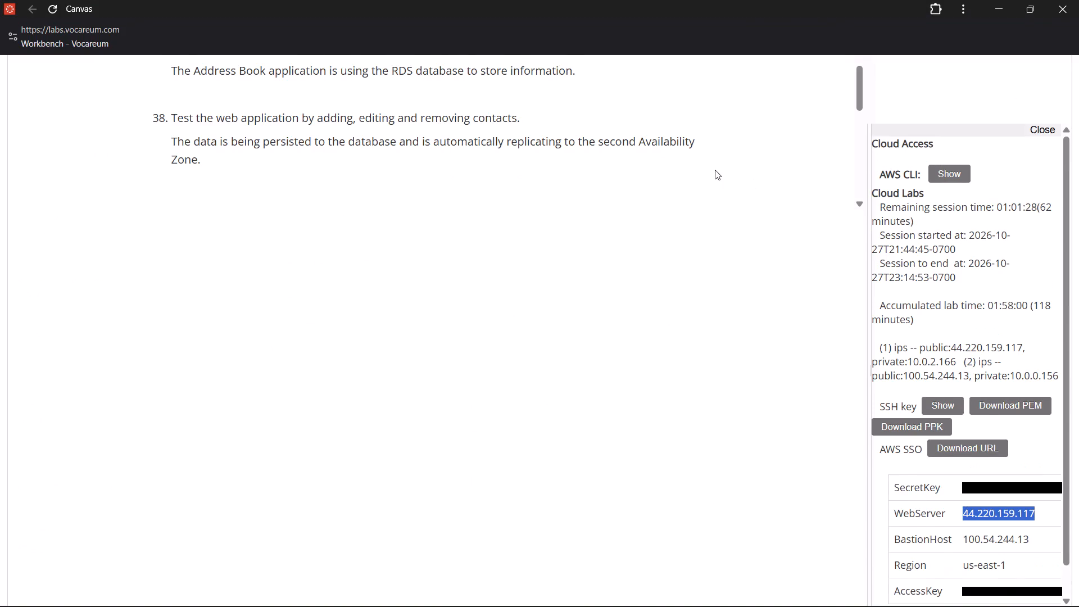
{"action": "scroll", "coordinate": [715, 170], "scroll_direction": "up", "scroll_amount": 7}
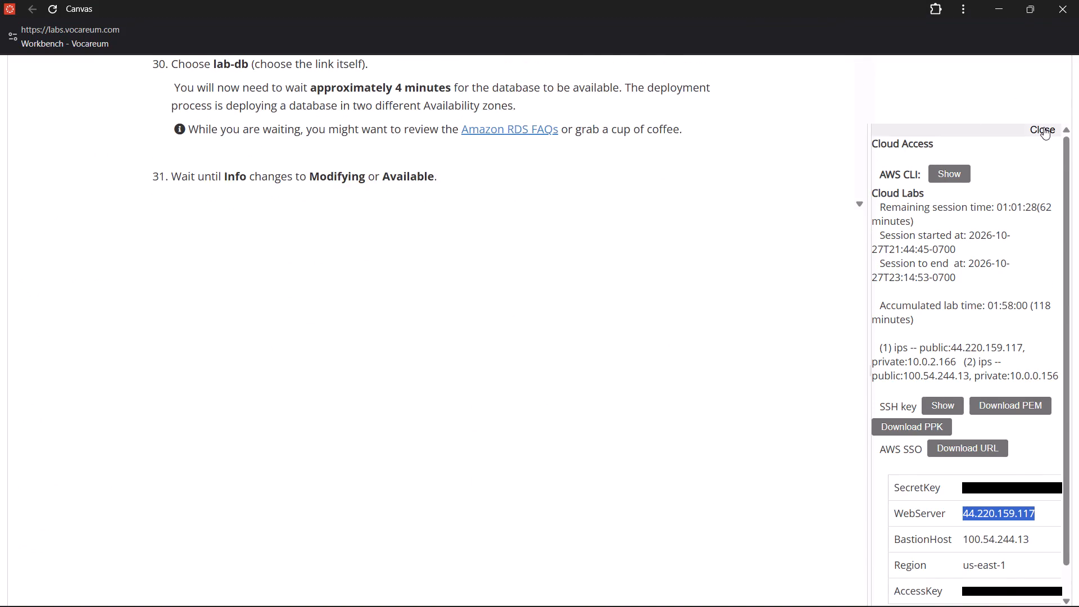
{"action": "left_click", "coordinate": [1044, 127]}
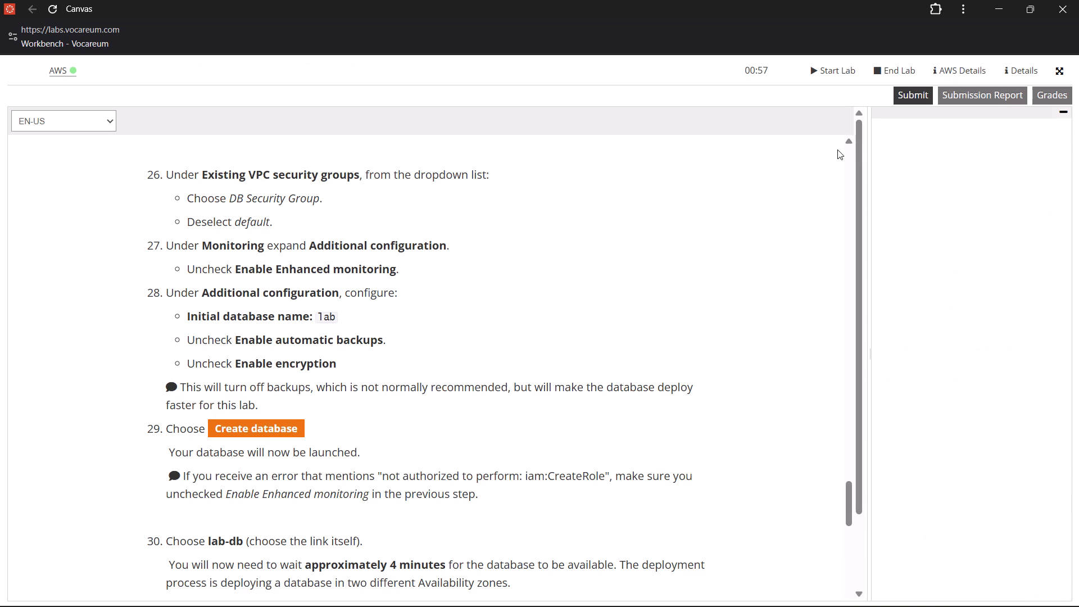
Submit the AWS lab work for grading and confirm the submission.
{"action": "left_click", "coordinate": [910, 93]}
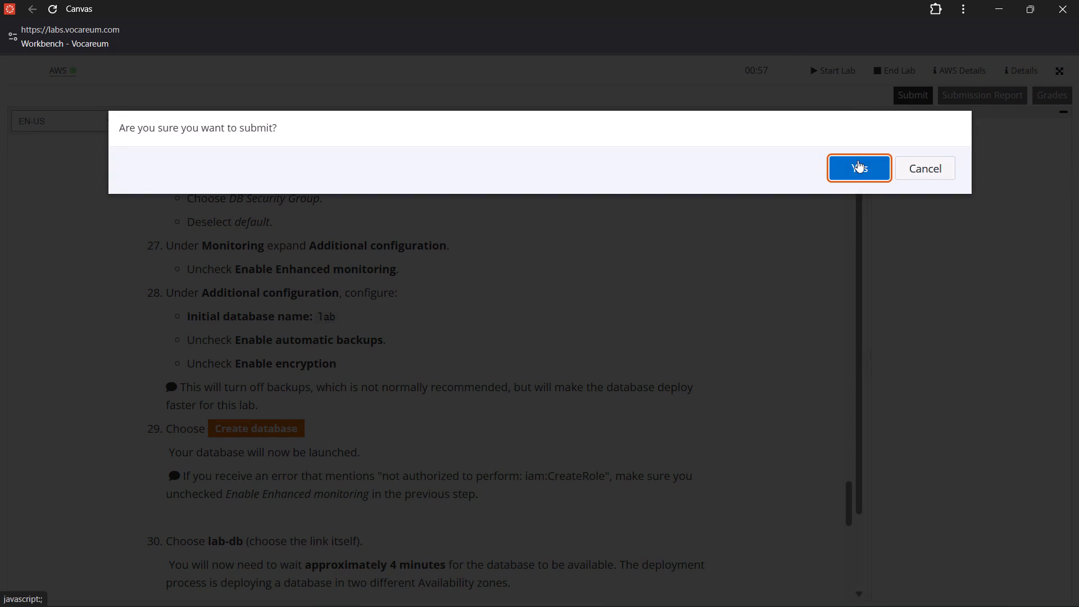
{"action": "left_click", "coordinate": [858, 160]}
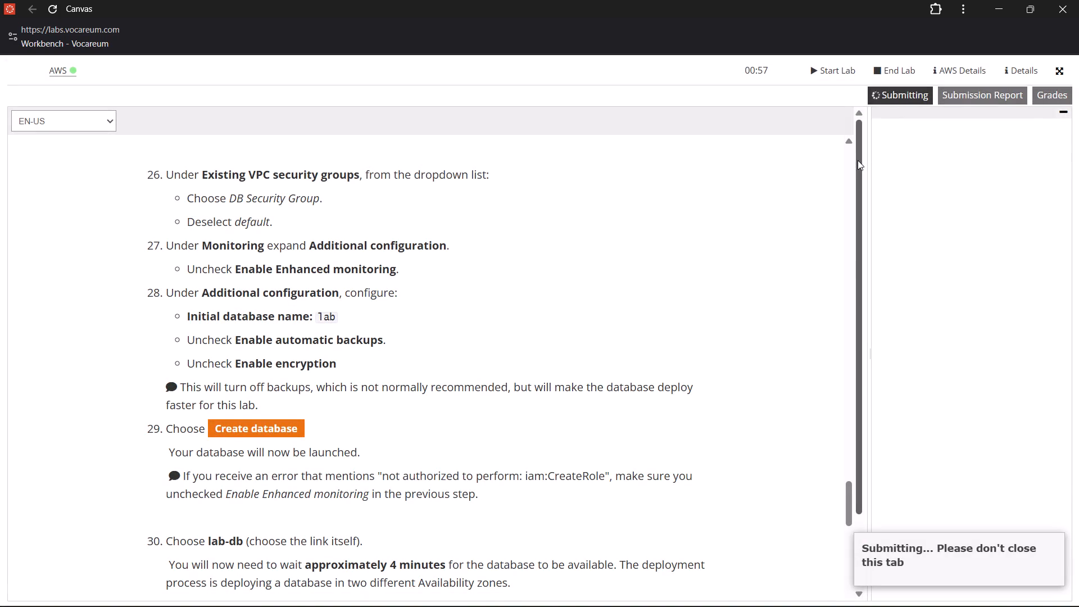
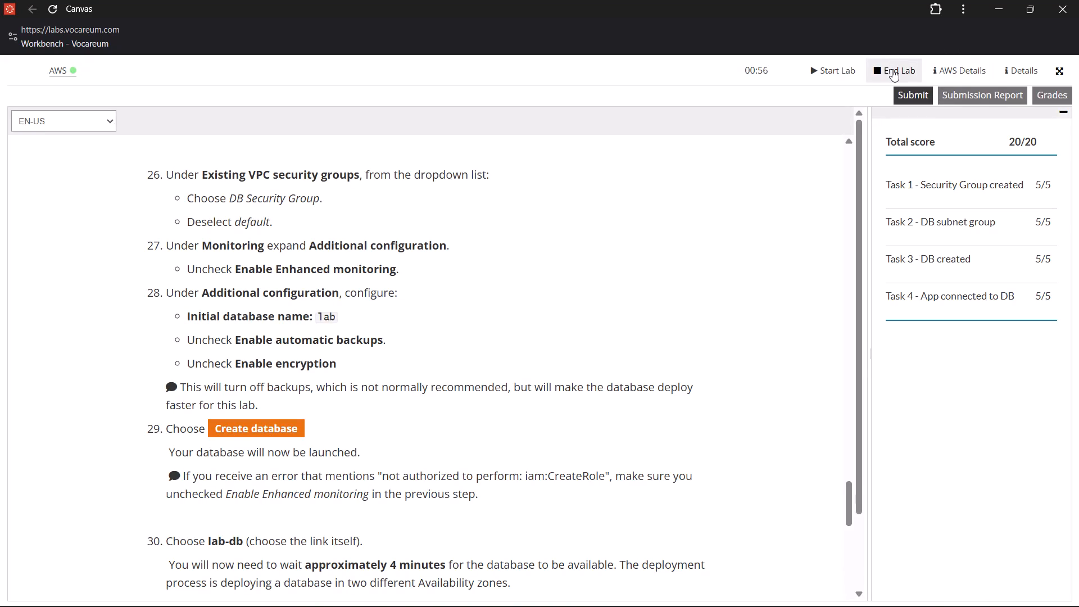
End the AWS lab session with confirmation and close the Vocareum workbench window.
{"action": "left_click", "coordinate": [892, 69]}
{"action": "left_click", "coordinate": [844, 206]}
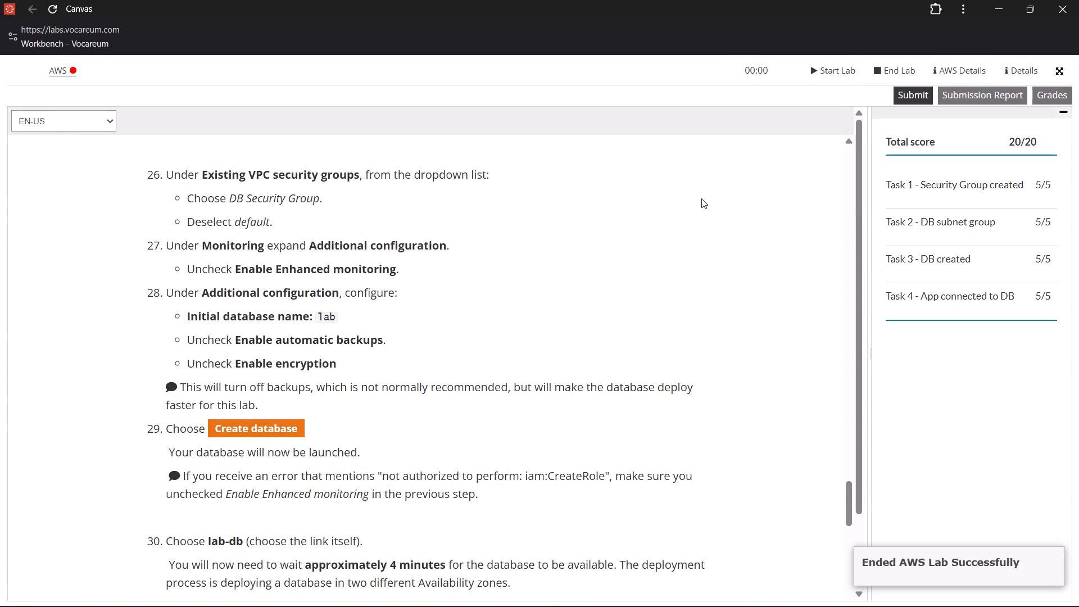
{"action": "left_click", "coordinate": [1058, 10]}
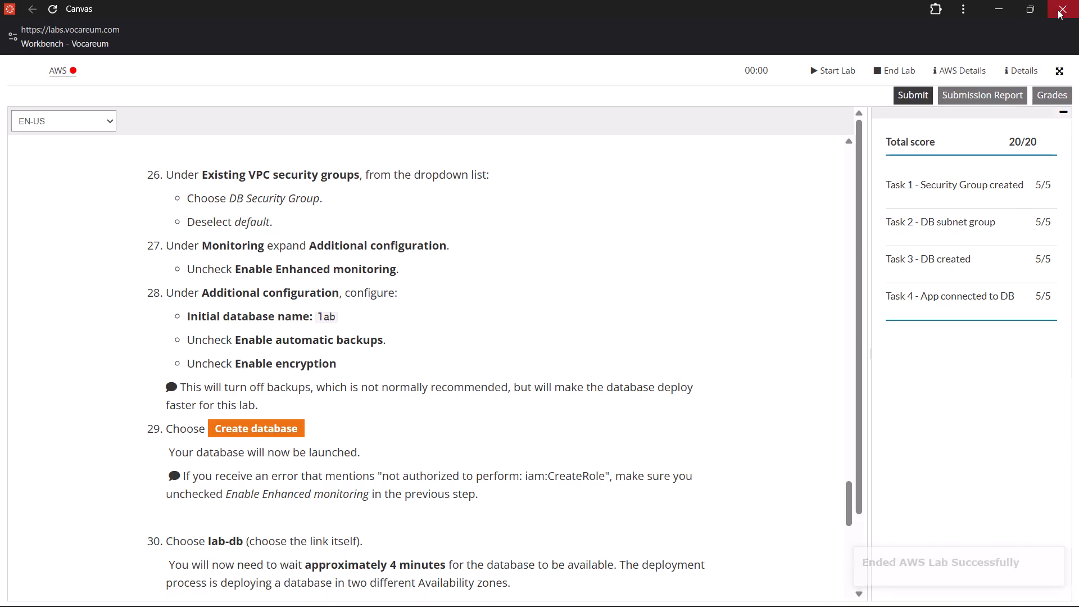
{"action": "left_click", "coordinate": [1063, 14]}
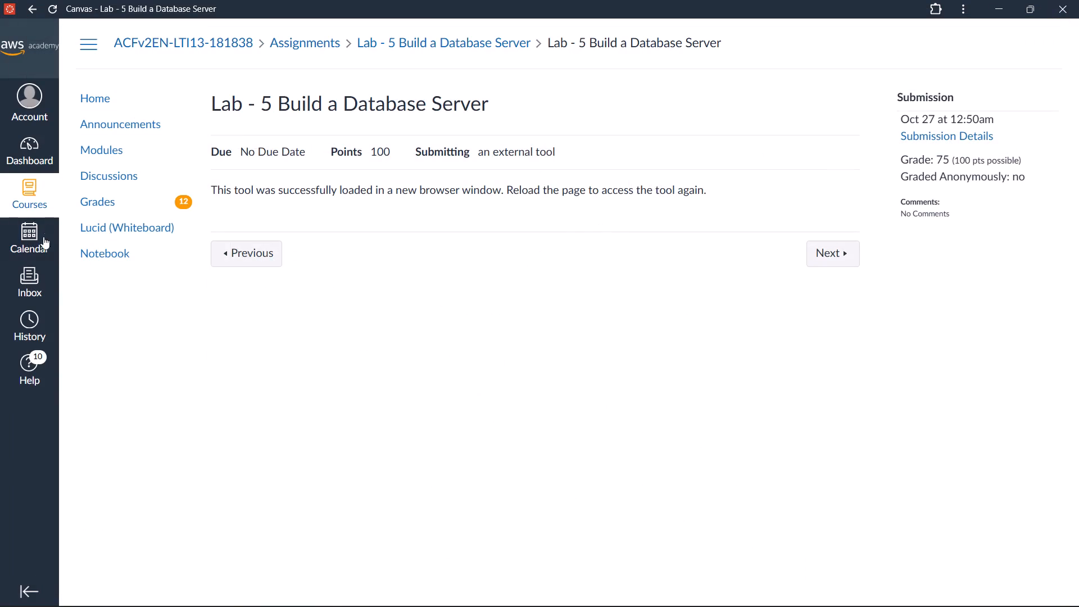
Open the course grades and check the score recorded for Lab - 5 Build a Database Server.
{"action": "left_click", "coordinate": [94, 201]}
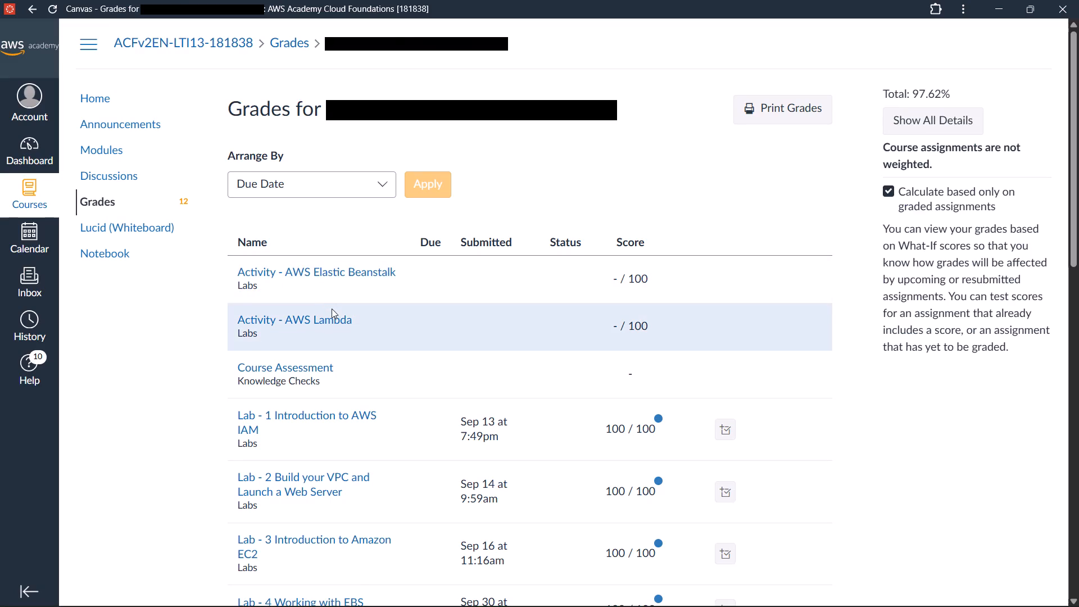
{"action": "scroll", "coordinate": [487, 447], "scroll_direction": "down", "scroll_amount": 5}
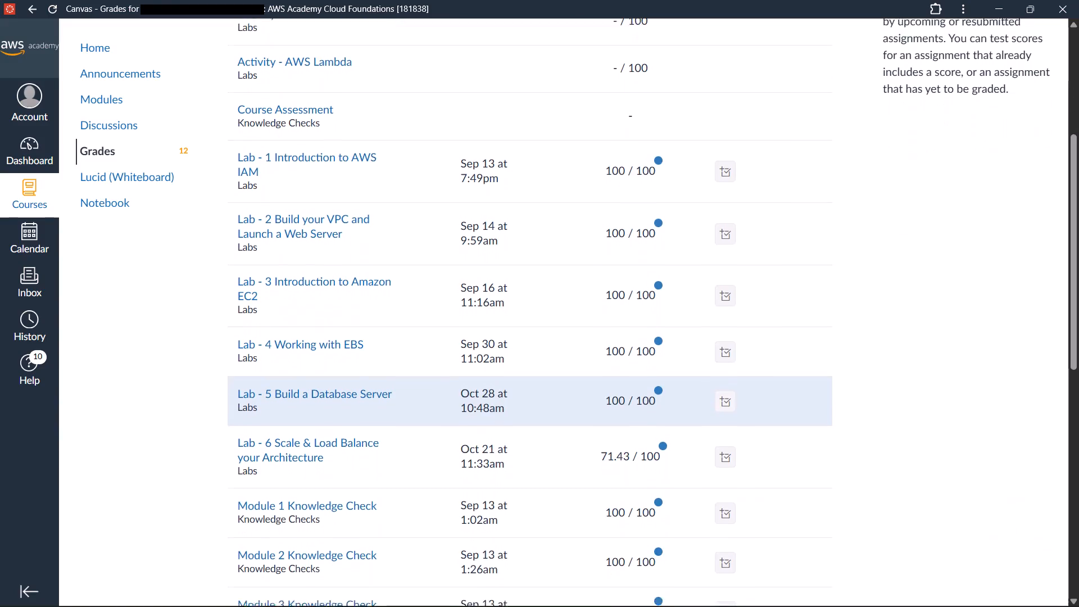
{"action": "scroll", "coordinate": [487, 447], "scroll_direction": "down", "scroll_amount": 1}
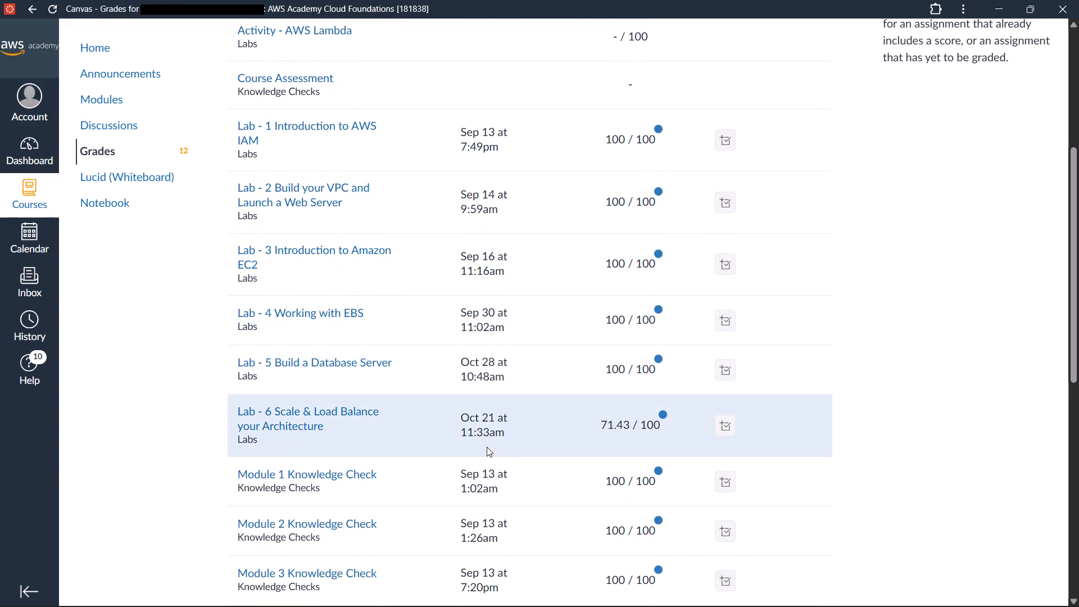
Go to the course modules and locate Lab - 6 Scale & Load Balance your Architecture under Module 10 - Auto Scaling and Monitoring.
{"action": "left_click", "coordinate": [102, 102]}
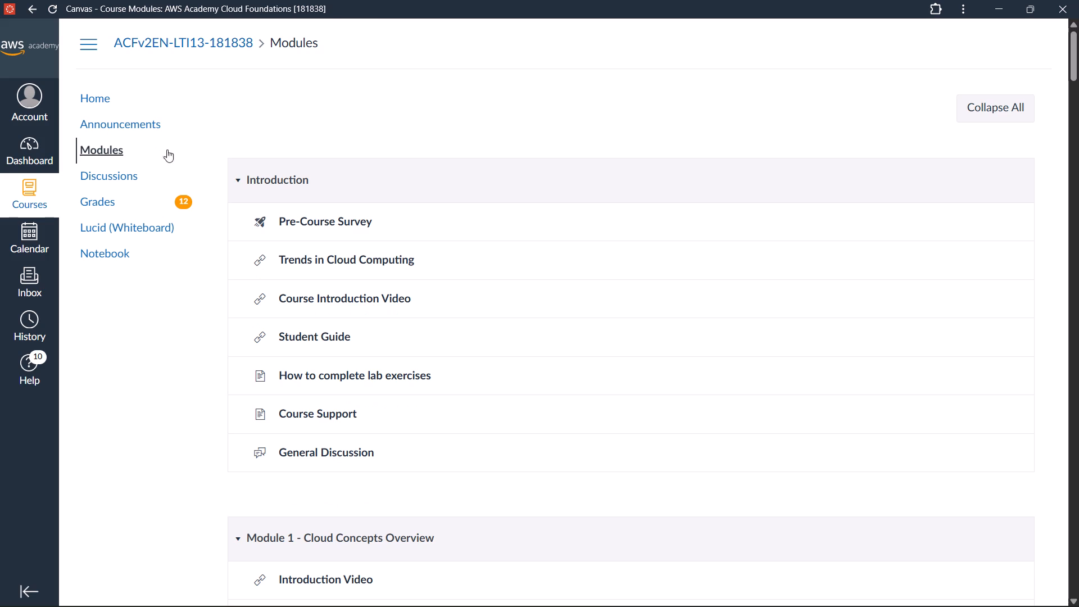
{"action": "scroll", "coordinate": [332, 336], "scroll_direction": "down", "scroll_amount": 1}
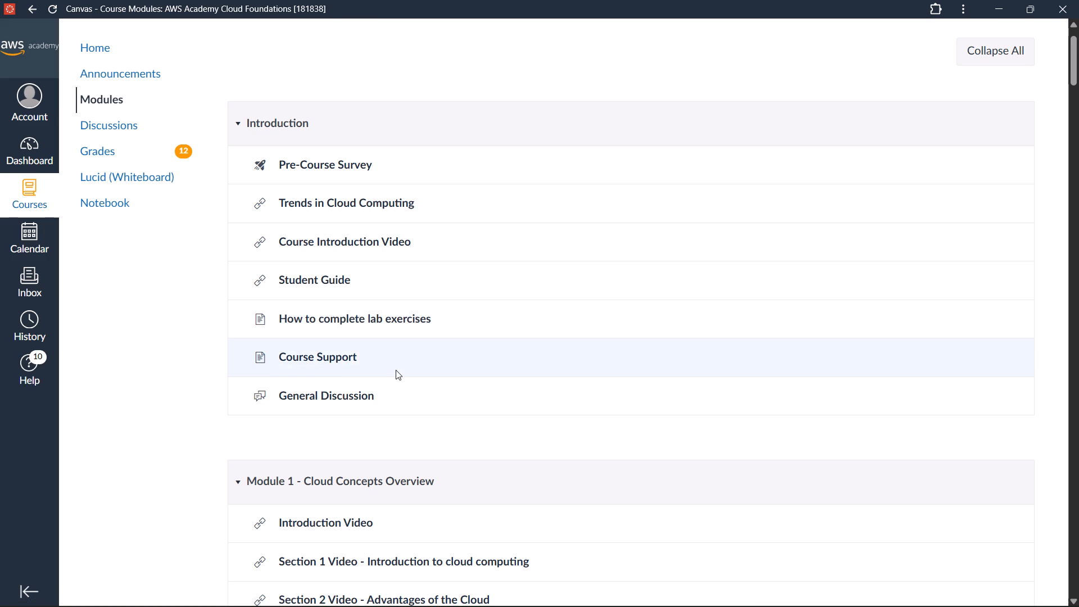
{"action": "scroll", "coordinate": [396, 370], "scroll_direction": "down", "scroll_amount": 9}
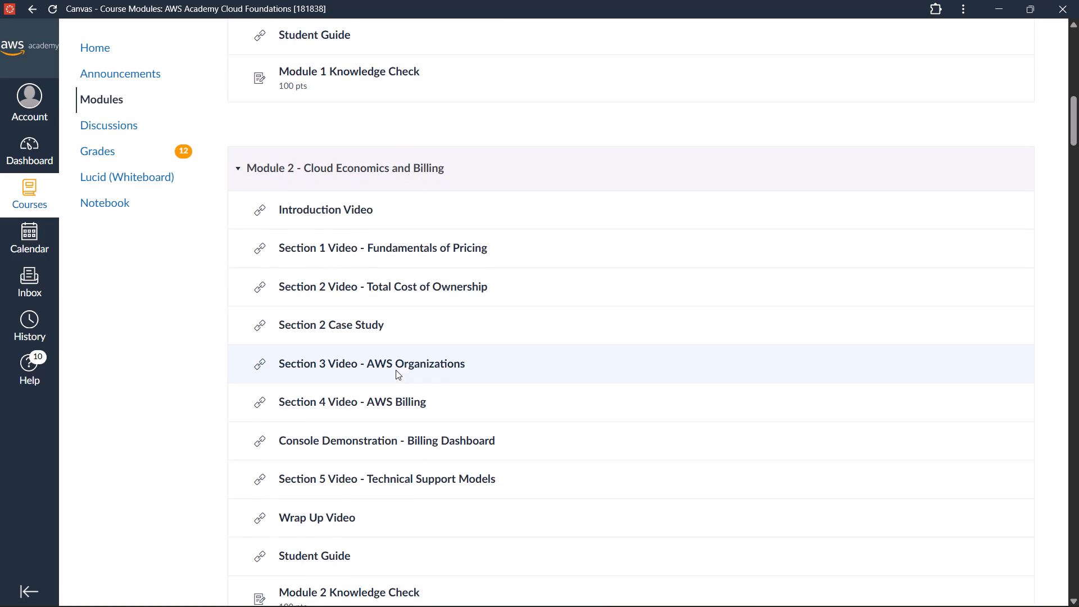
{"action": "scroll", "coordinate": [371, 362], "scroll_direction": "down", "scroll_amount": 9}
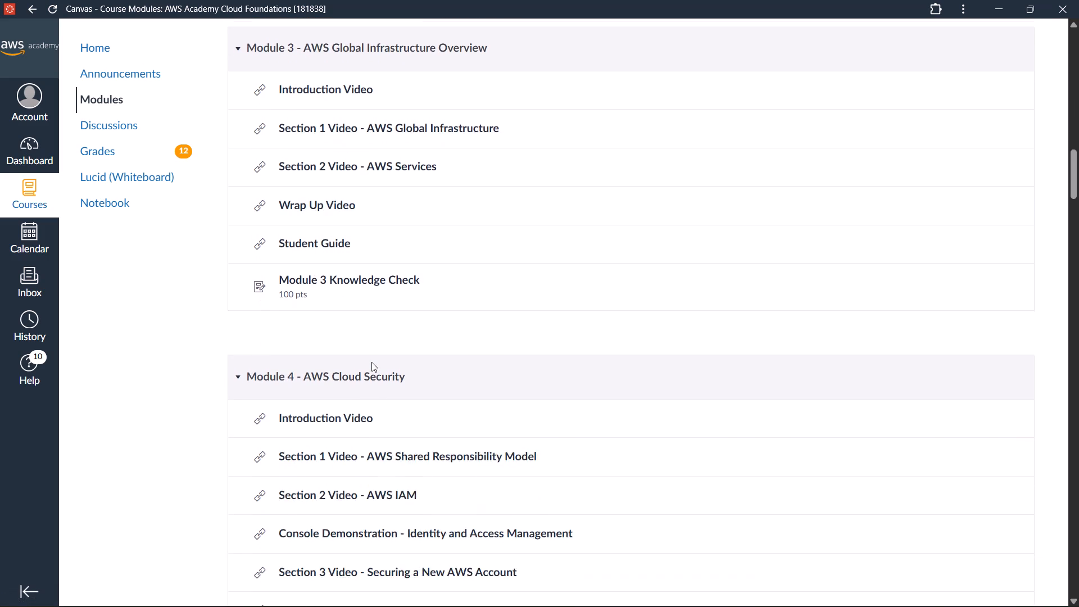
{"action": "scroll", "coordinate": [371, 362], "scroll_direction": "down", "scroll_amount": 6}
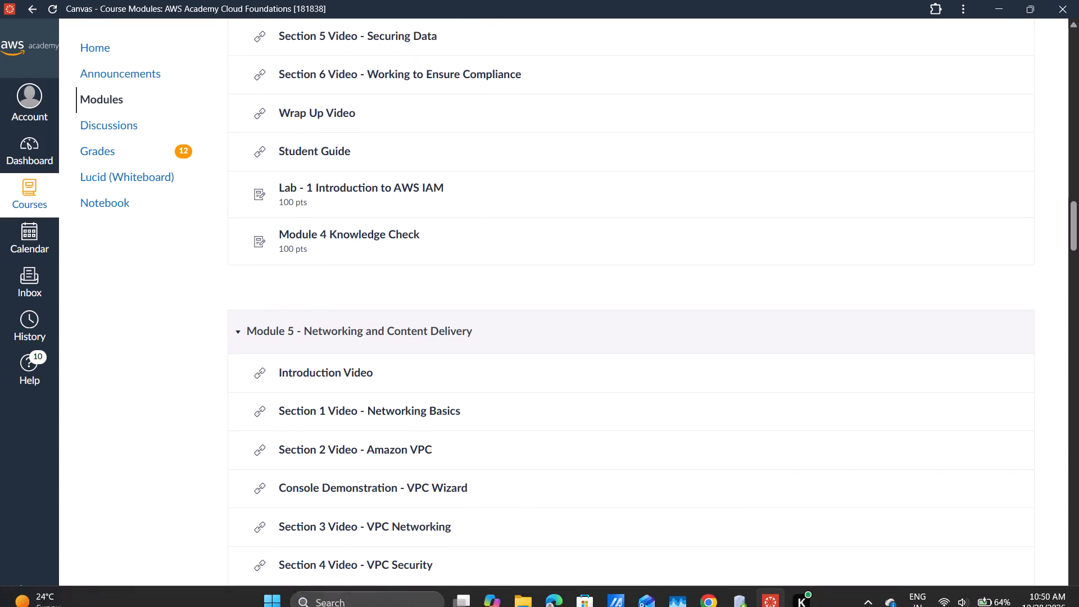
{"action": "scroll", "coordinate": [395, 437], "scroll_direction": "down", "scroll_amount": 3}
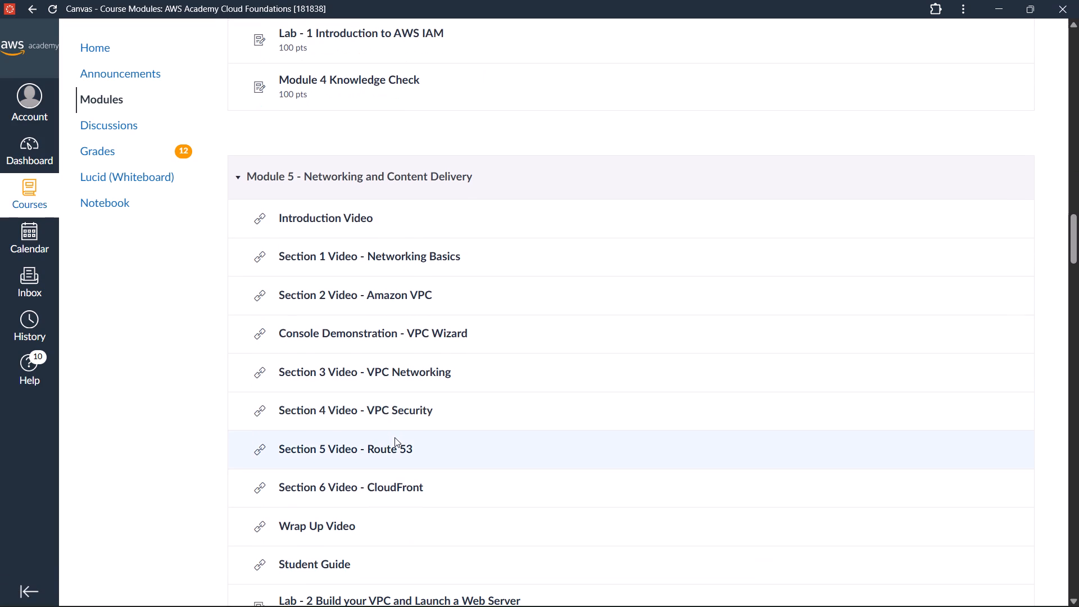
{"action": "scroll", "coordinate": [395, 437], "scroll_direction": "down", "scroll_amount": 2}
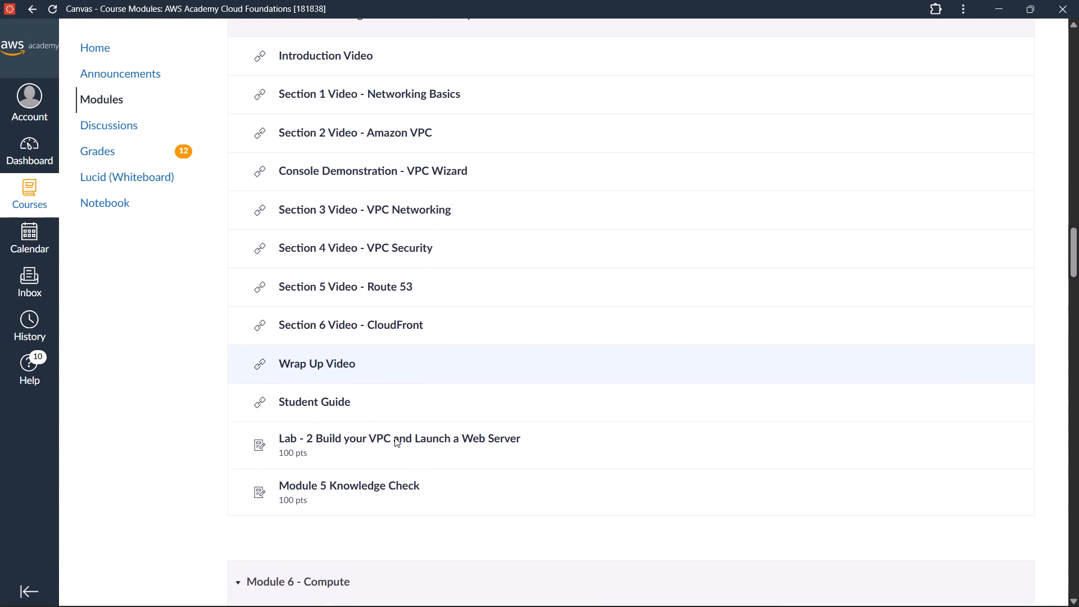
{"action": "scroll", "coordinate": [395, 437], "scroll_direction": "down", "scroll_amount": 4}
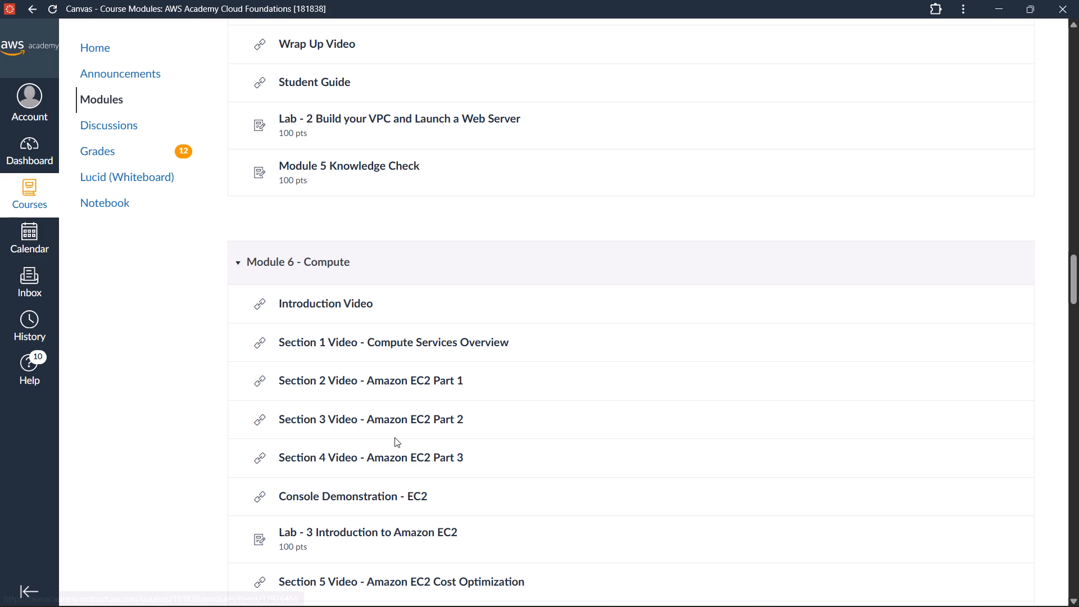
{"action": "scroll", "coordinate": [502, 517], "scroll_direction": "down", "scroll_amount": 6}
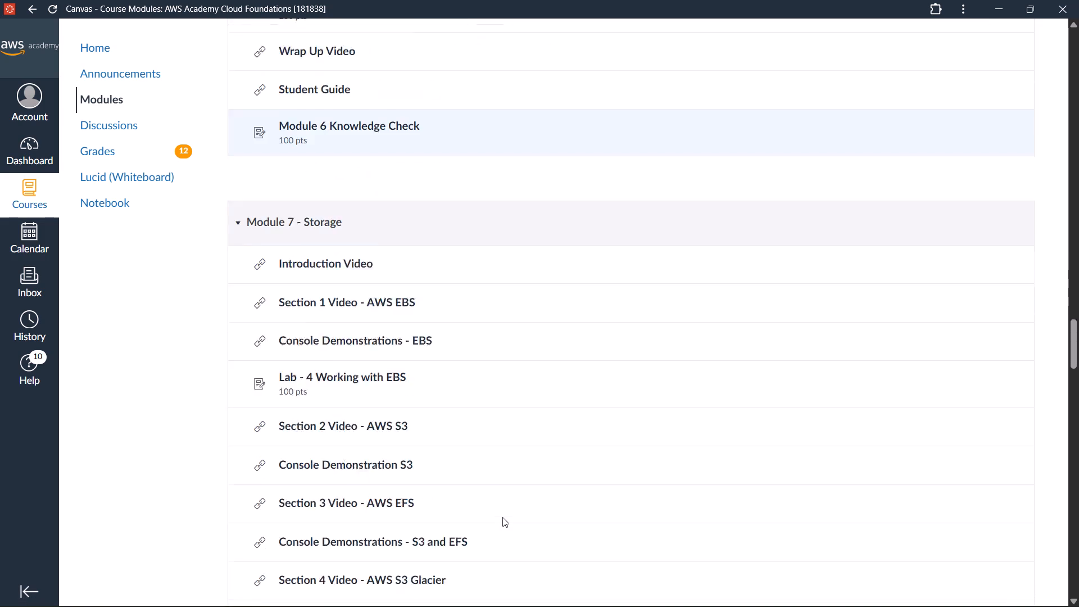
{"action": "scroll", "coordinate": [502, 517], "scroll_direction": "down", "scroll_amount": 8}
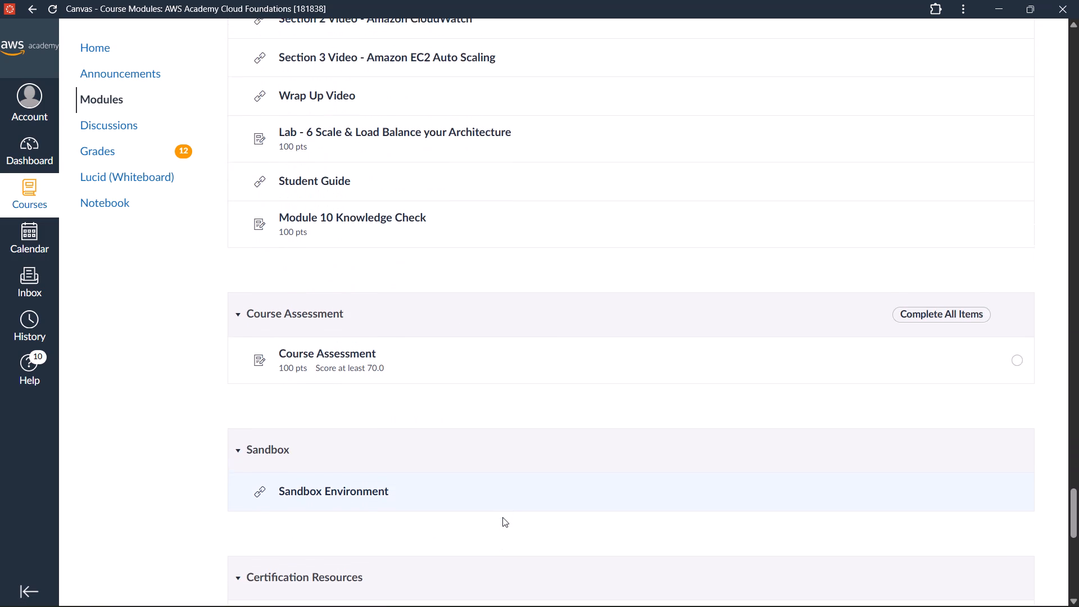
{"action": "scroll", "coordinate": [502, 517], "scroll_direction": "up", "scroll_amount": 2}
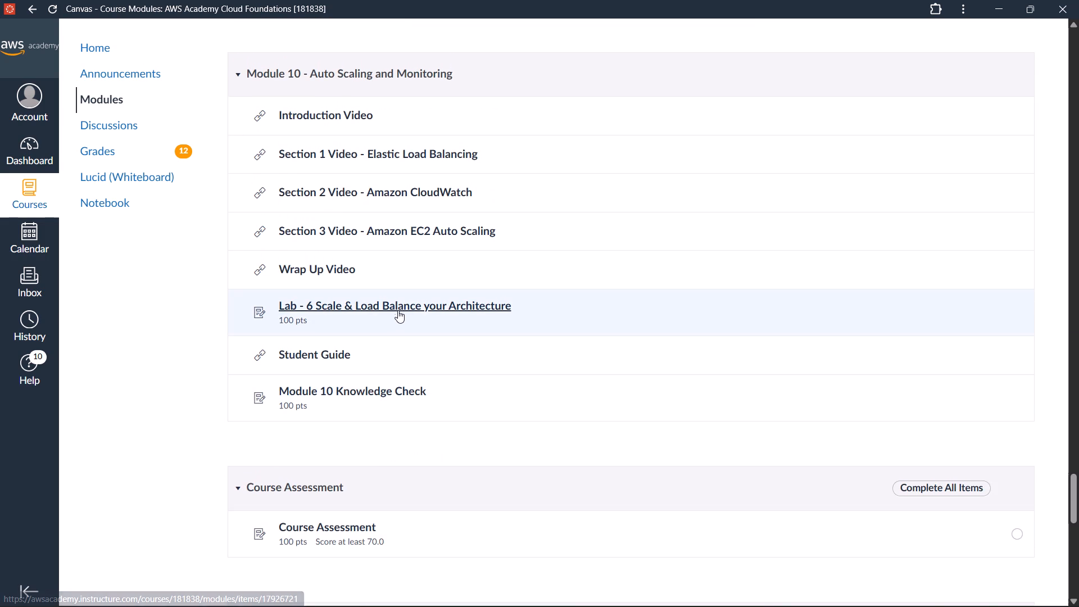